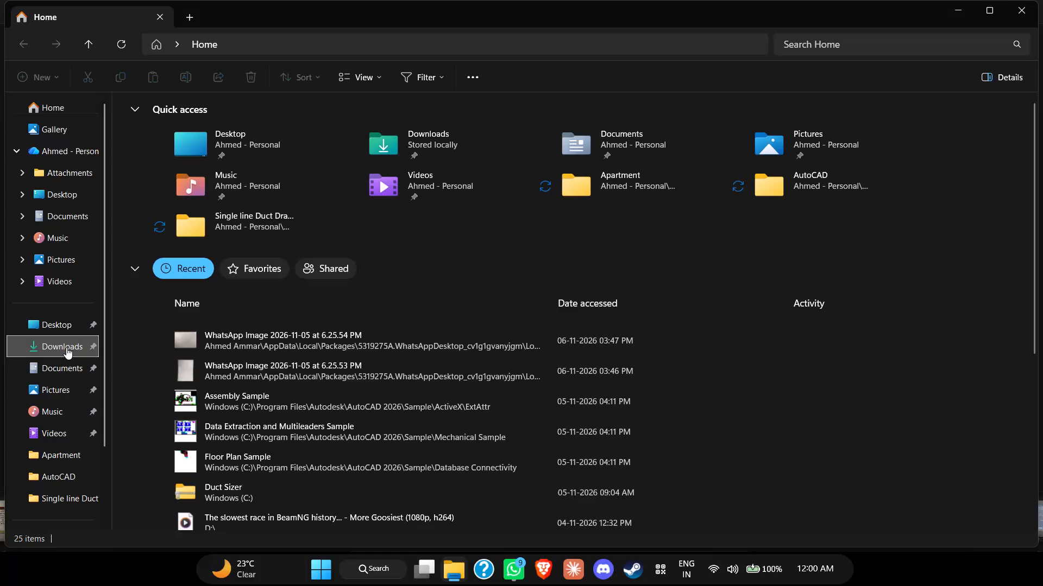
# Open the Duct Sizer folder inside Documents and launch the ductsizer application from it.
pyautogui.click(66, 371)
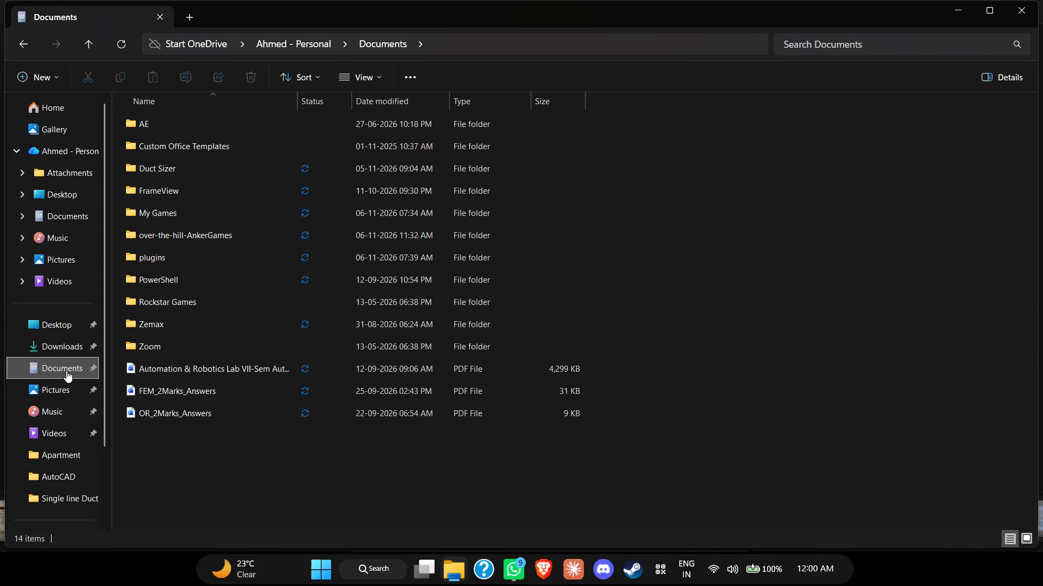
pyautogui.doubleClick(190, 175)
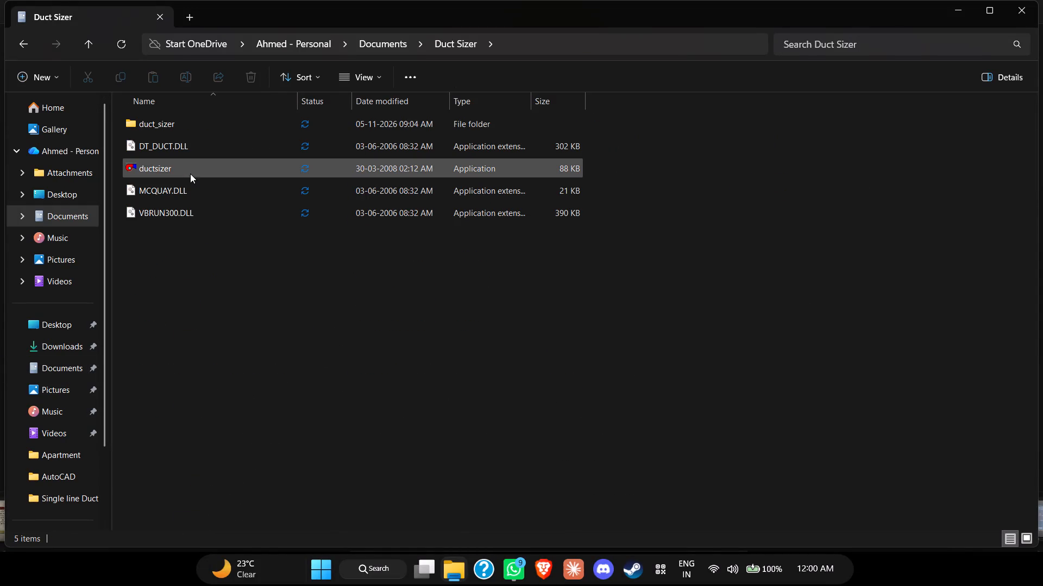
pyautogui.rightClick(193, 172)
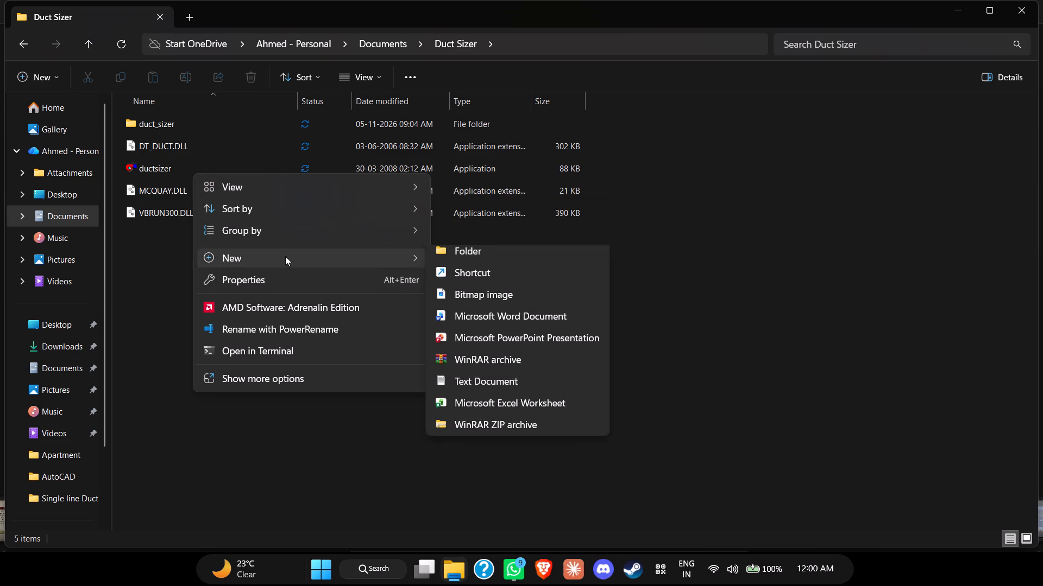
pyautogui.click(141, 308)
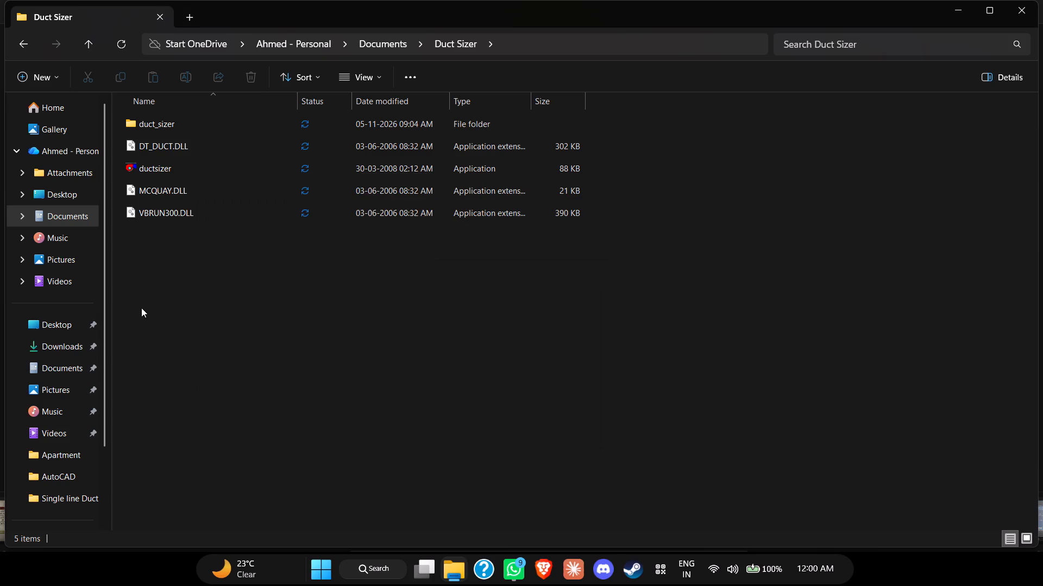
pyautogui.doubleClick(227, 170)
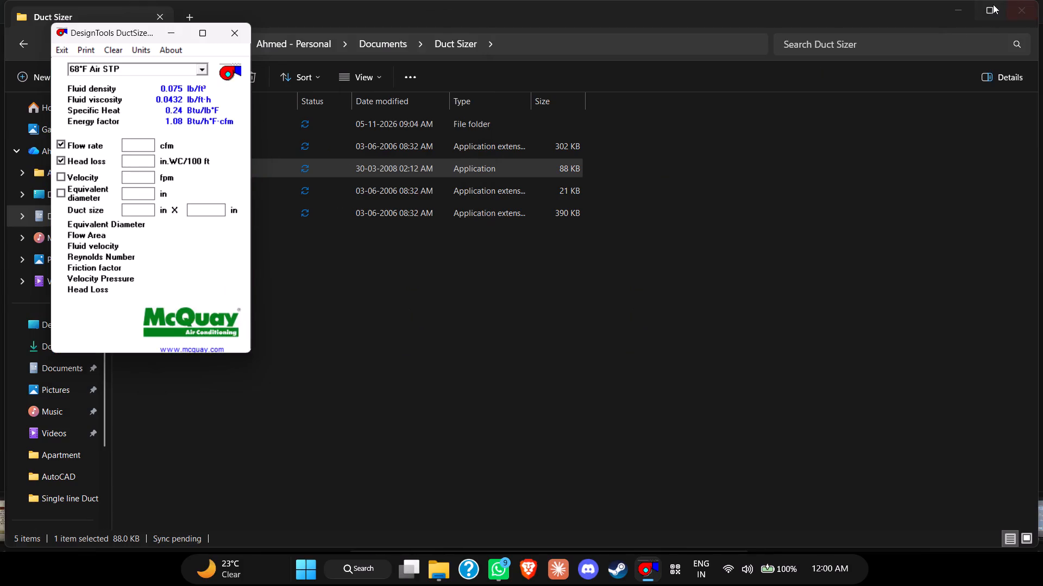
# Close the Duct Sizer folder window and move the DesignTools DuctSizer window next to the first duct layout in the hand-drawn sketch.
pyautogui.click(990, 4)
pyautogui.click(1020, 14)
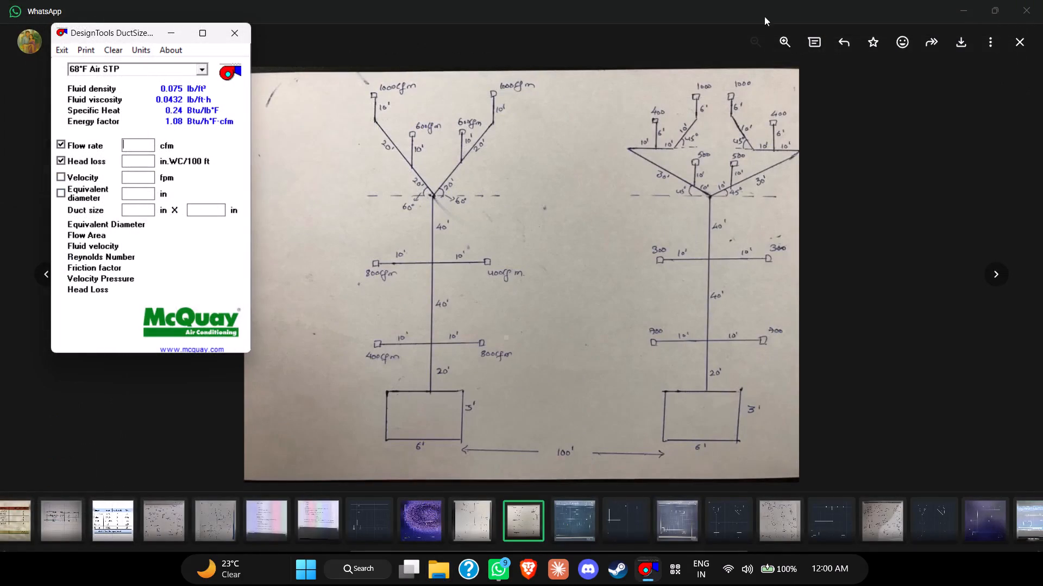
pyautogui.moveTo(136, 28); pyautogui.dragTo(179, 53)
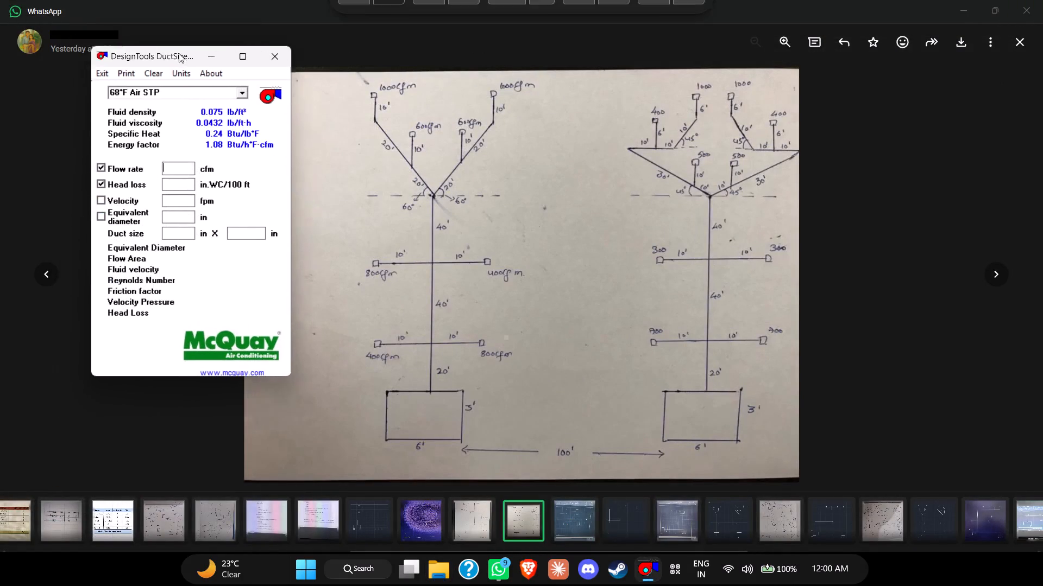
pyautogui.moveTo(179, 53); pyautogui.dragTo(250, 93)
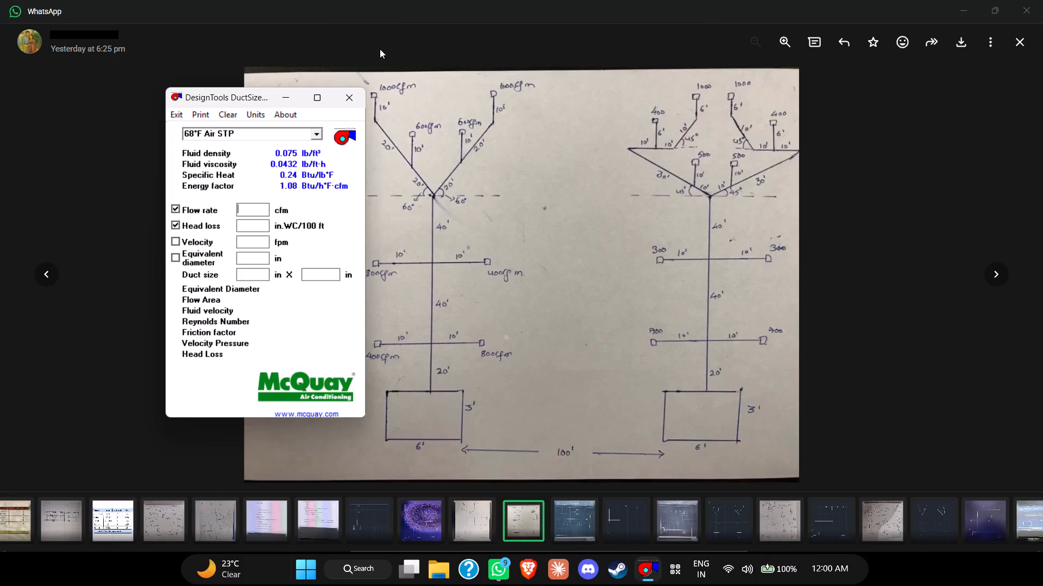
# Set the flow rate to 6000 cfm in the duct sizing calculator and proceed to the head loss value.
pyautogui.write('6000')
pyautogui.press('Return')
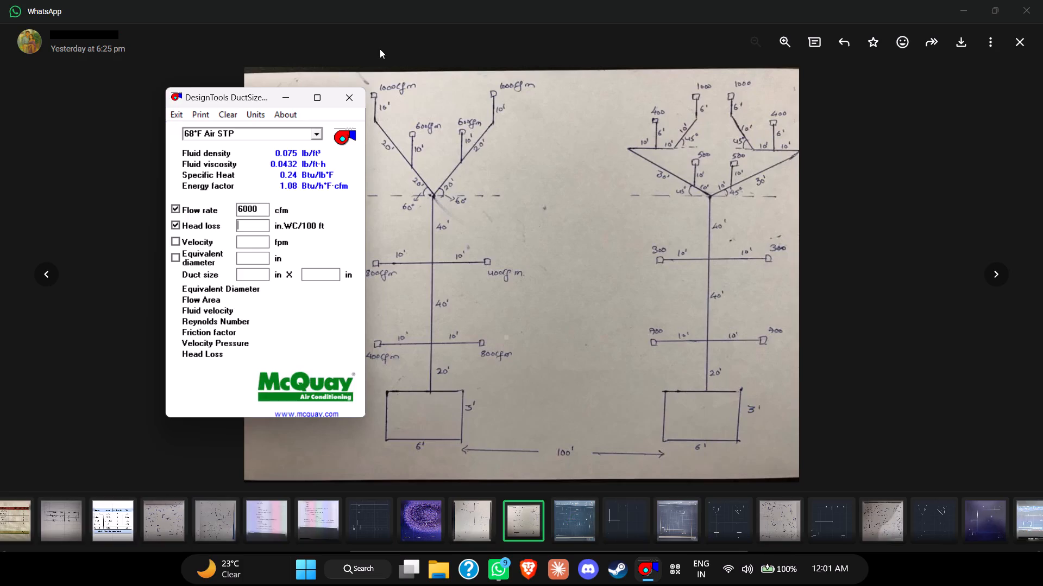
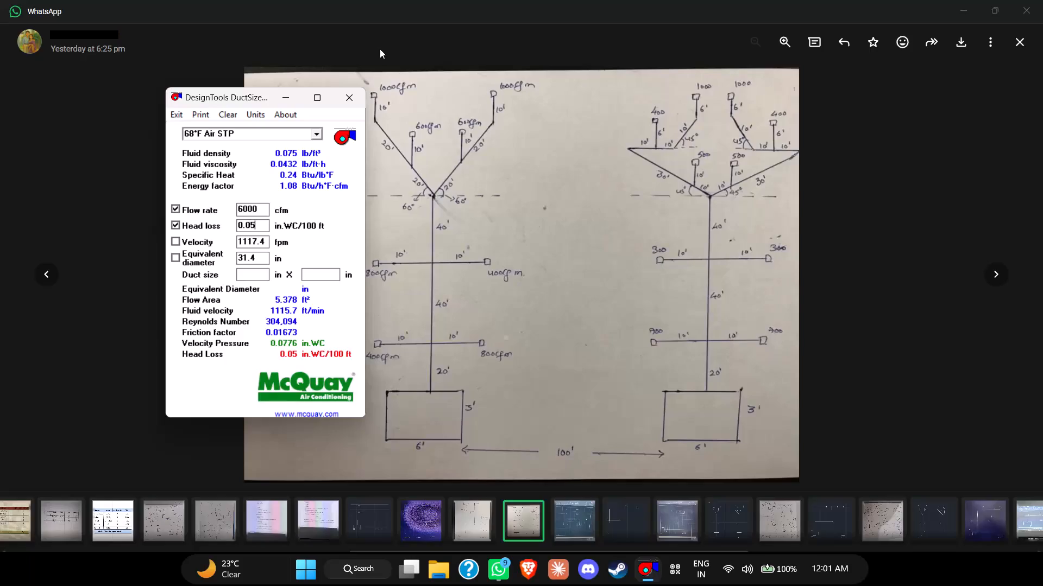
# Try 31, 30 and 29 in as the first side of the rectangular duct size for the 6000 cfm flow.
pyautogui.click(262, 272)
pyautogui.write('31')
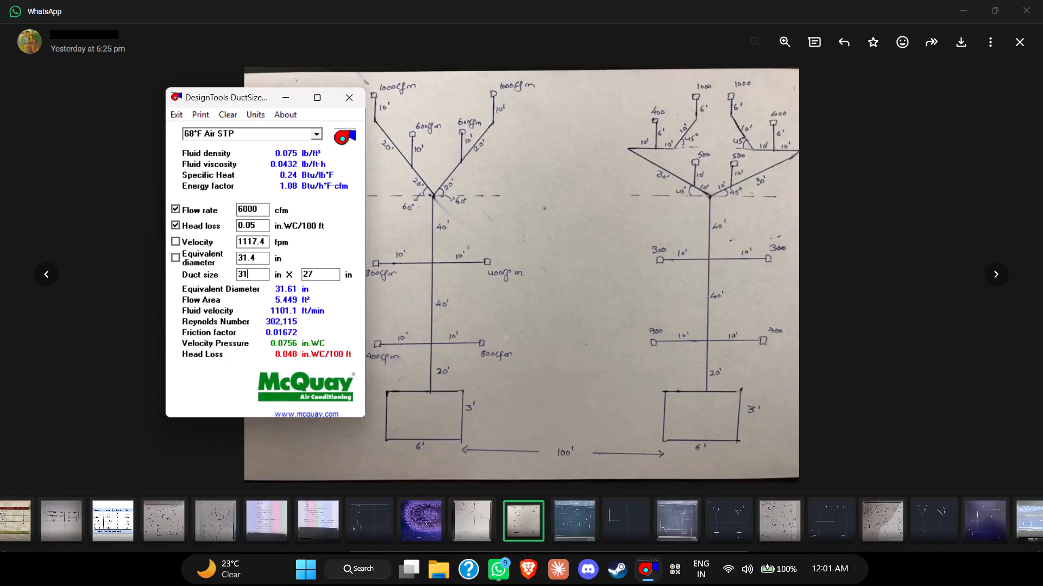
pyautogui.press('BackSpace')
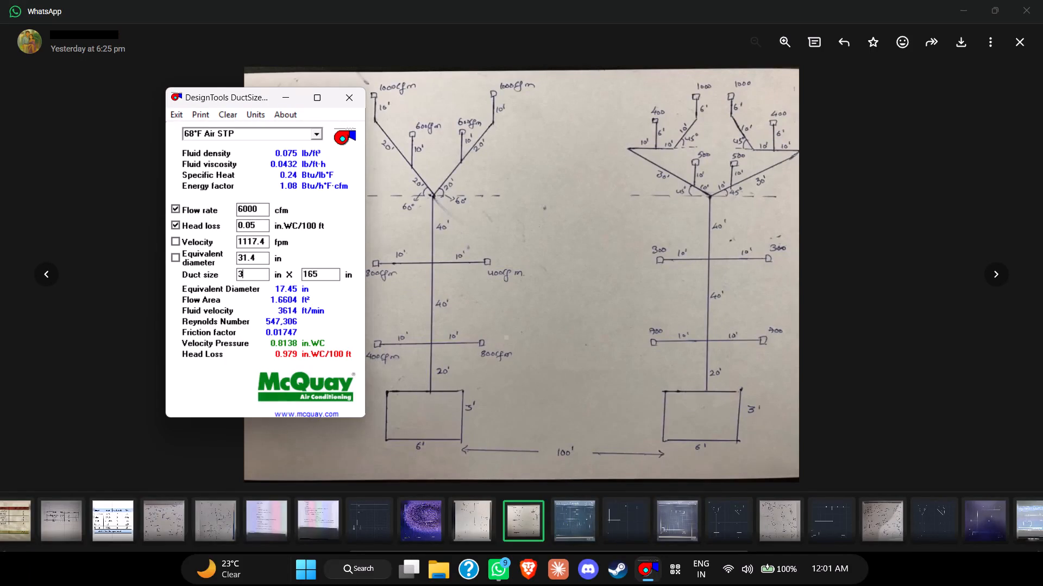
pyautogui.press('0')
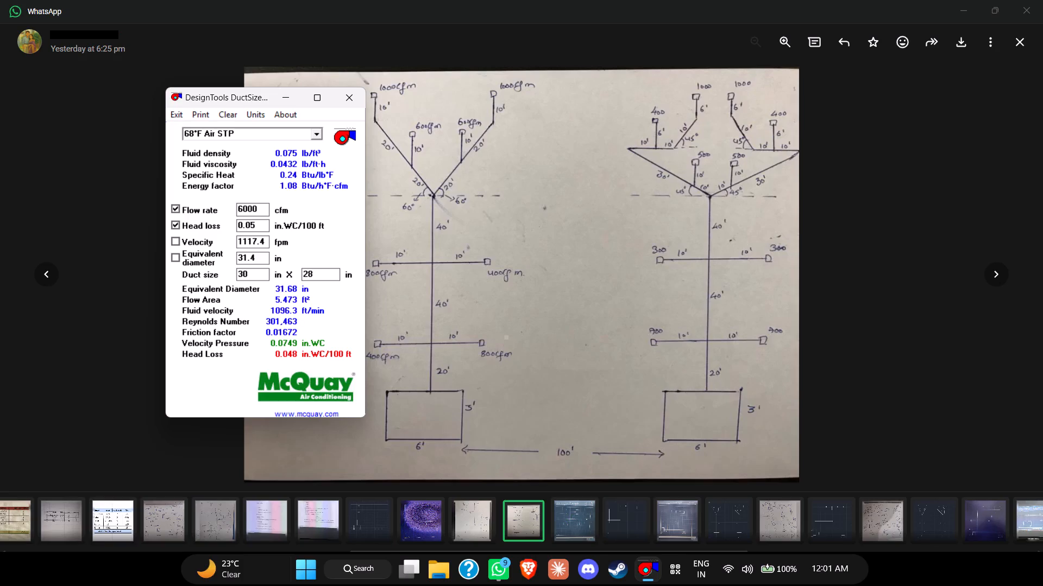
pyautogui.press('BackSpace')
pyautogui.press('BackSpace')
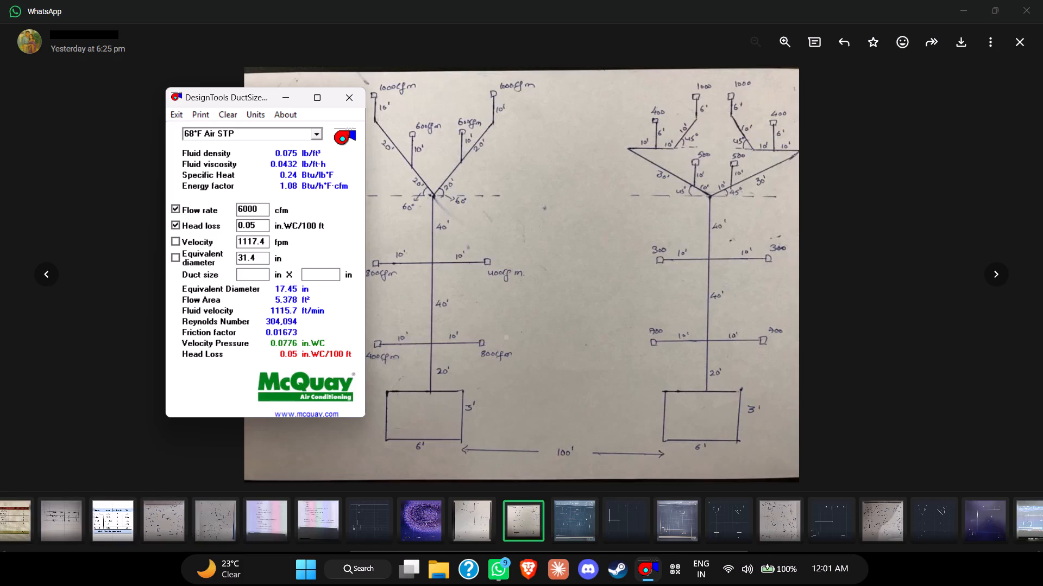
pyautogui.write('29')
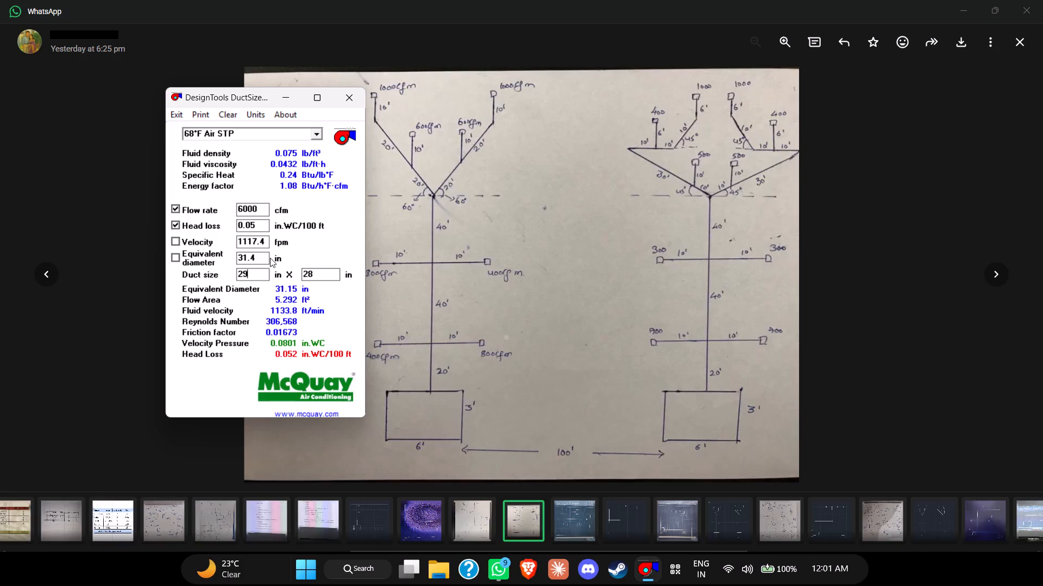
# Switch the calculator to metric units and set the first side of the duct size to 750 mm.
pyautogui.click(253, 113)
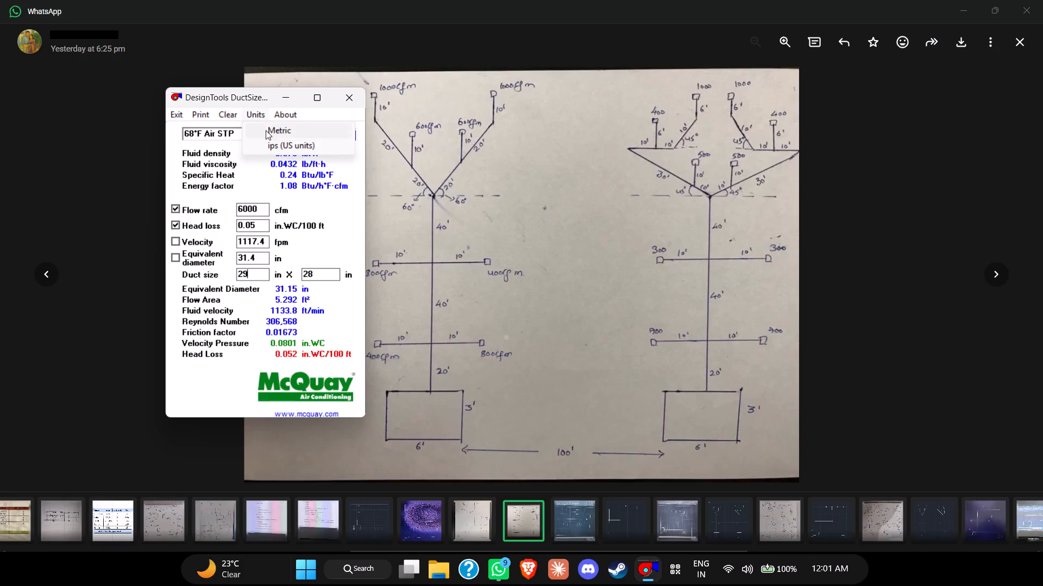
pyautogui.click(266, 130)
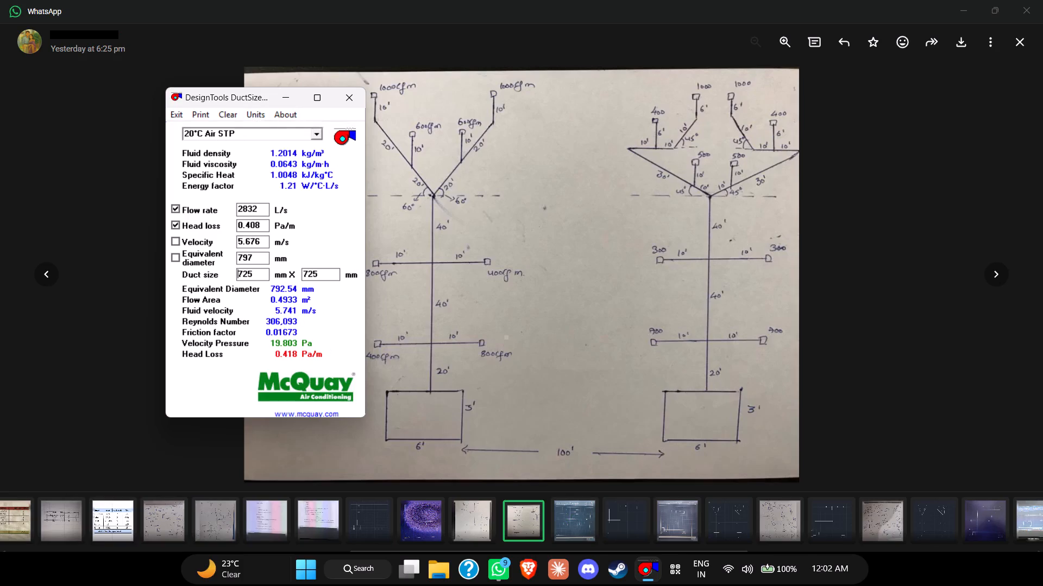
pyautogui.click(256, 274)
pyautogui.press('BackSpace')
pyautogui.press('BackSpace')
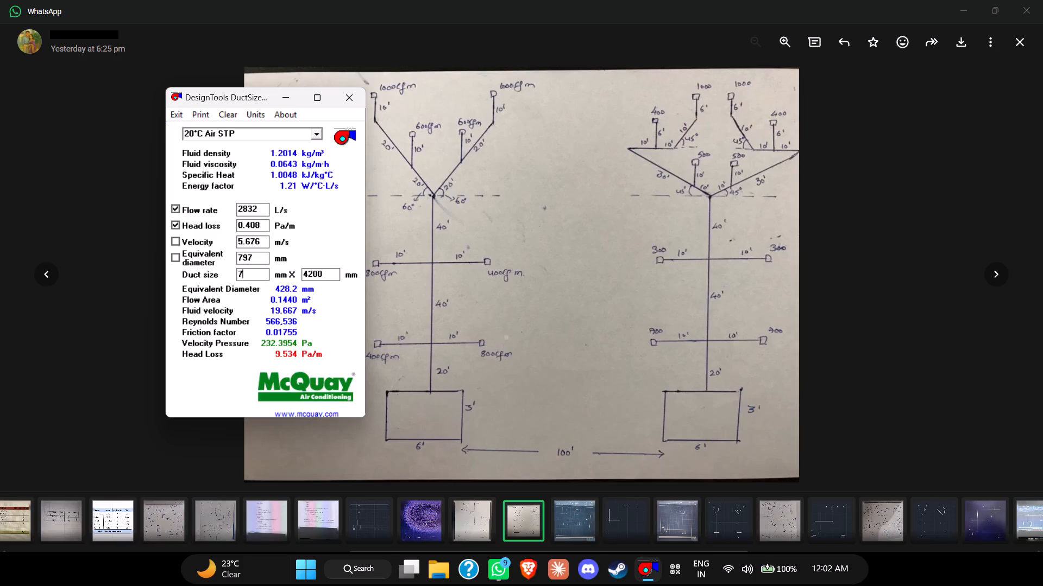
pyautogui.write('50')
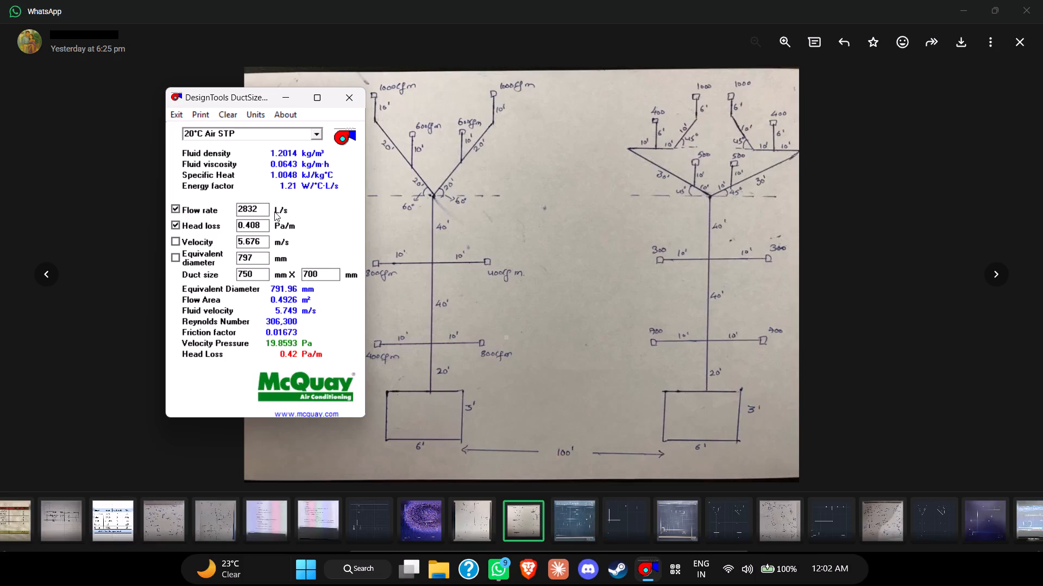
# Switch the calculator back to ips (US units).
pyautogui.click(266, 118)
pyautogui.click(266, 130)
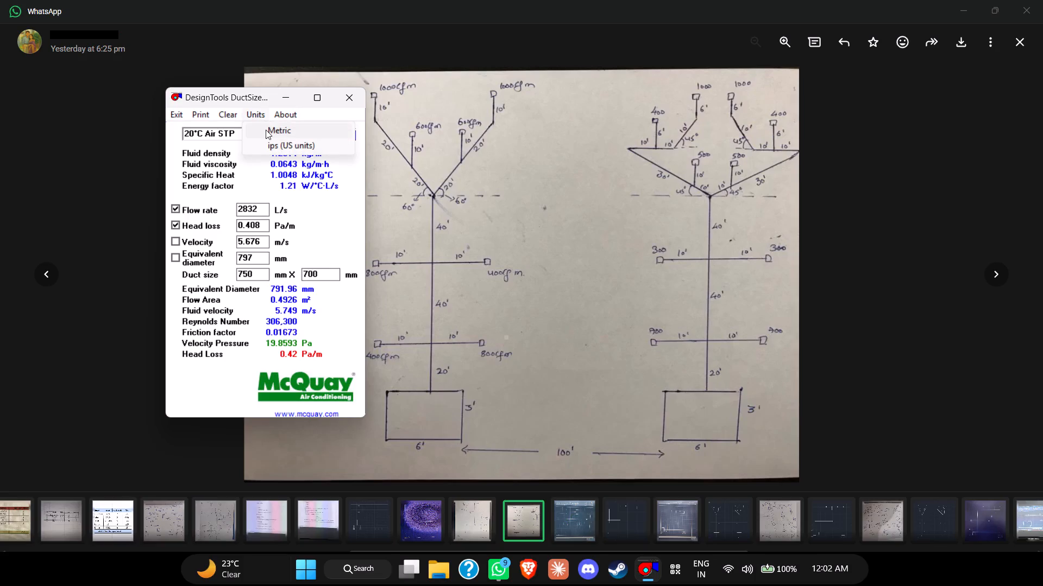
pyautogui.click(258, 111)
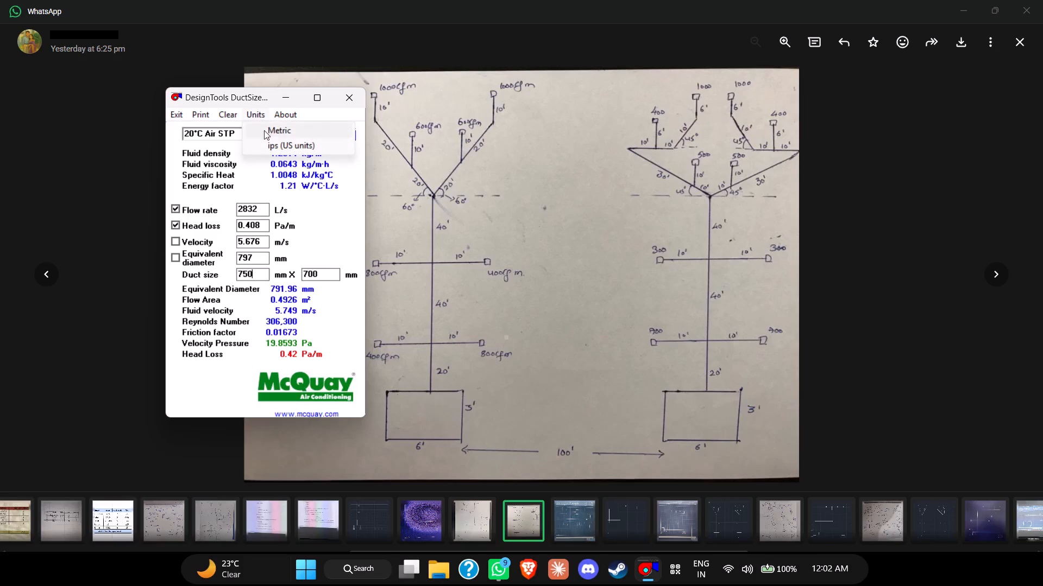
pyautogui.click(270, 142)
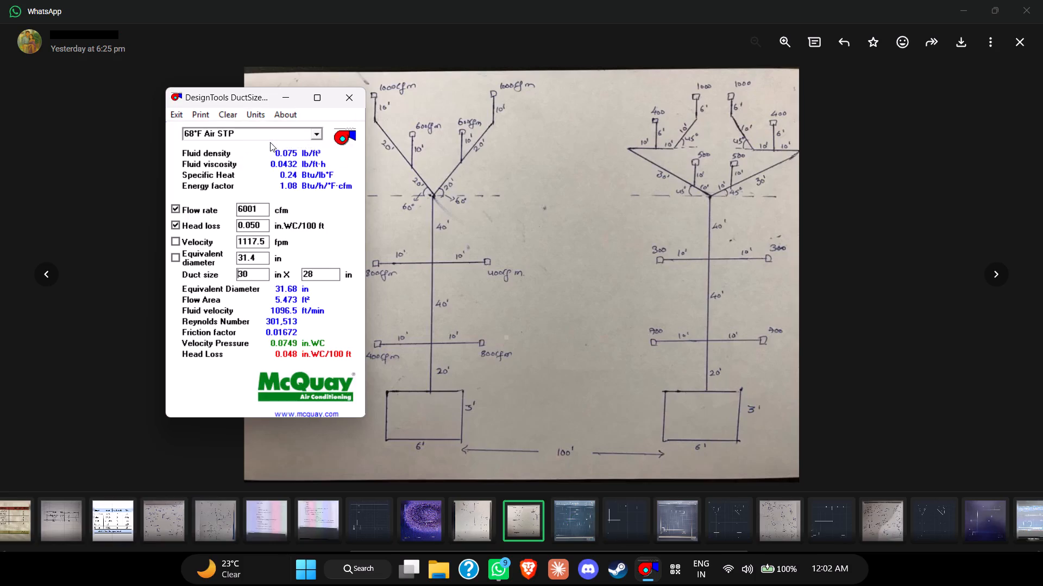
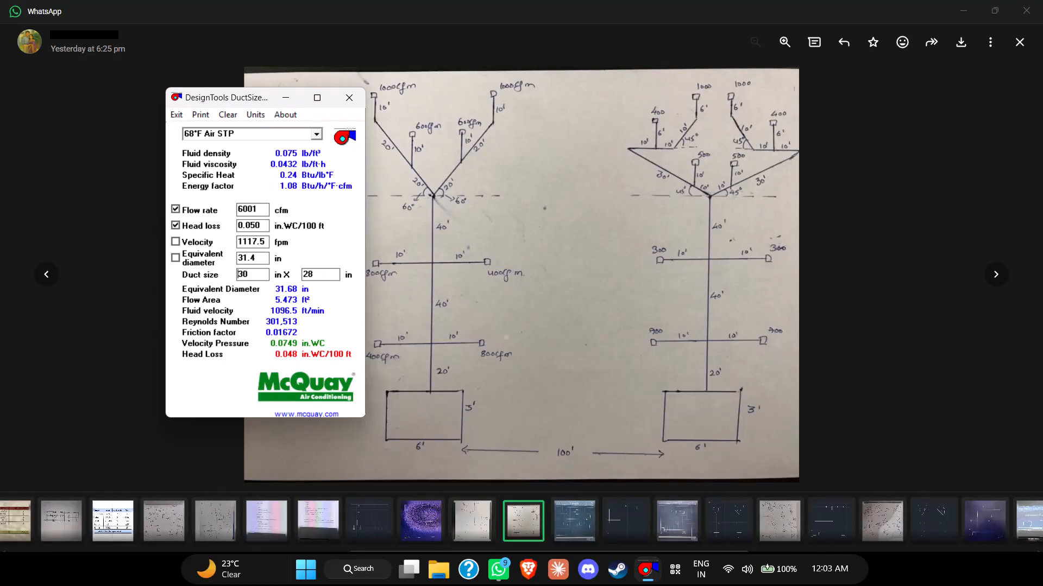
# Set the flow rate to 2000 cfm and try 20 and 19 in as the first side of the duct size.
pyautogui.doubleClick(259, 206)
pyautogui.write('2000')
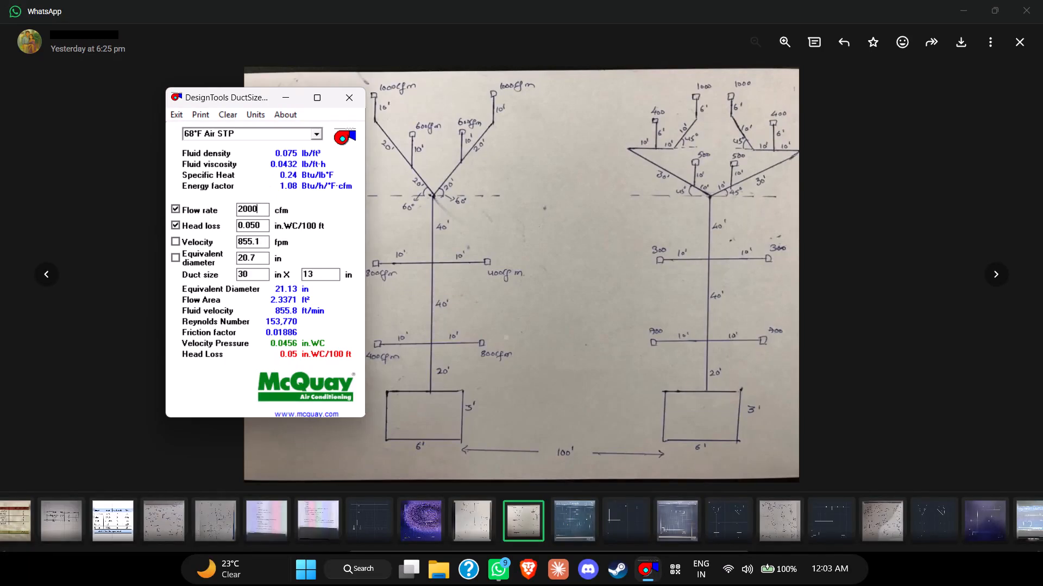
pyautogui.click(248, 270)
pyautogui.press('BackSpace')
pyautogui.press('BackSpace')
pyautogui.write('20')
pyautogui.press('BackSpace')
pyautogui.press('BackSpace')
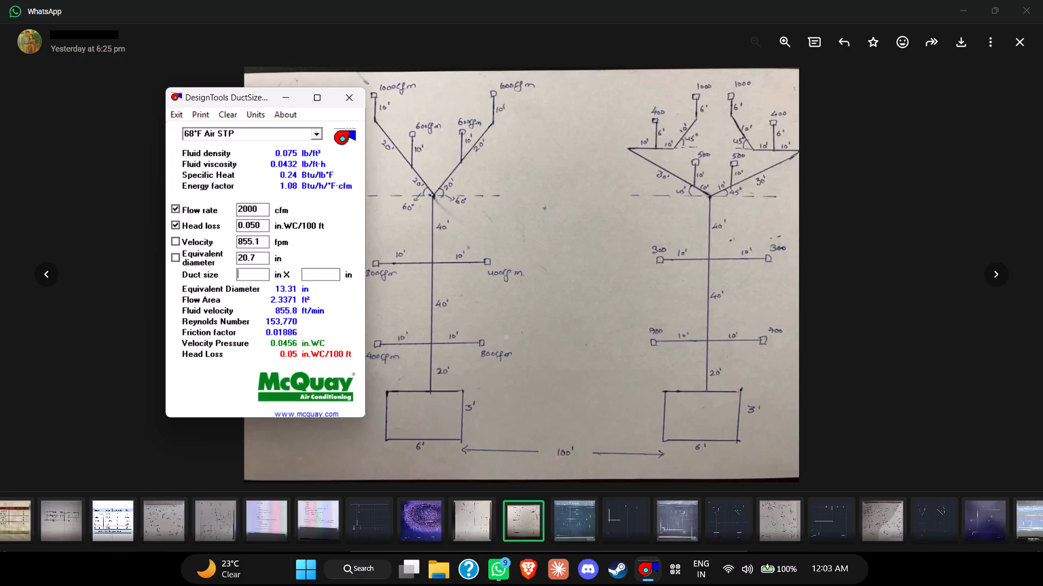
pyautogui.write('19')
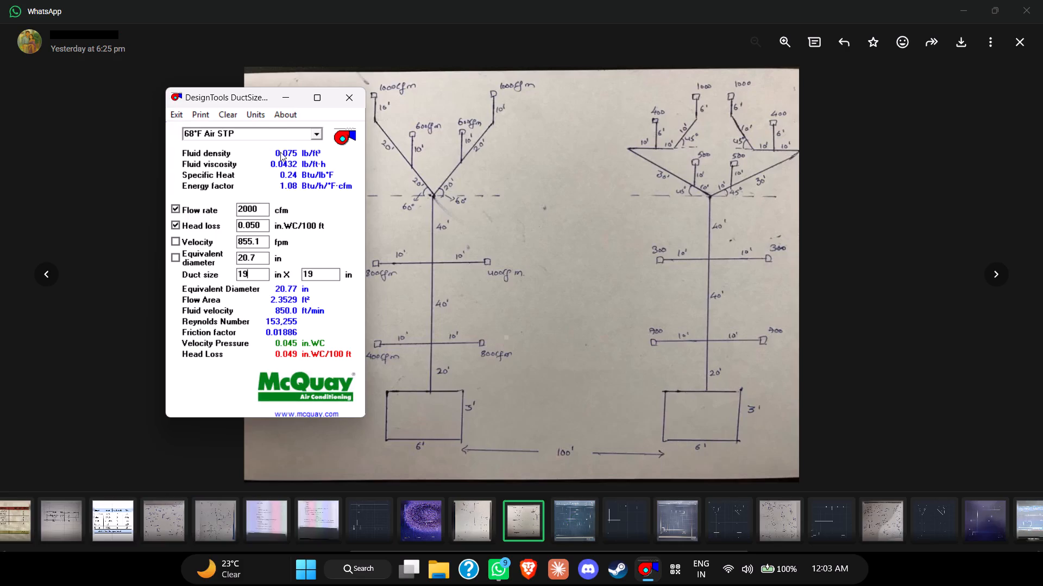
# Switch the calculator to metric units and set the first side of the 2000 cfm duct to 500 mm.
pyautogui.click(259, 114)
pyautogui.click(267, 134)
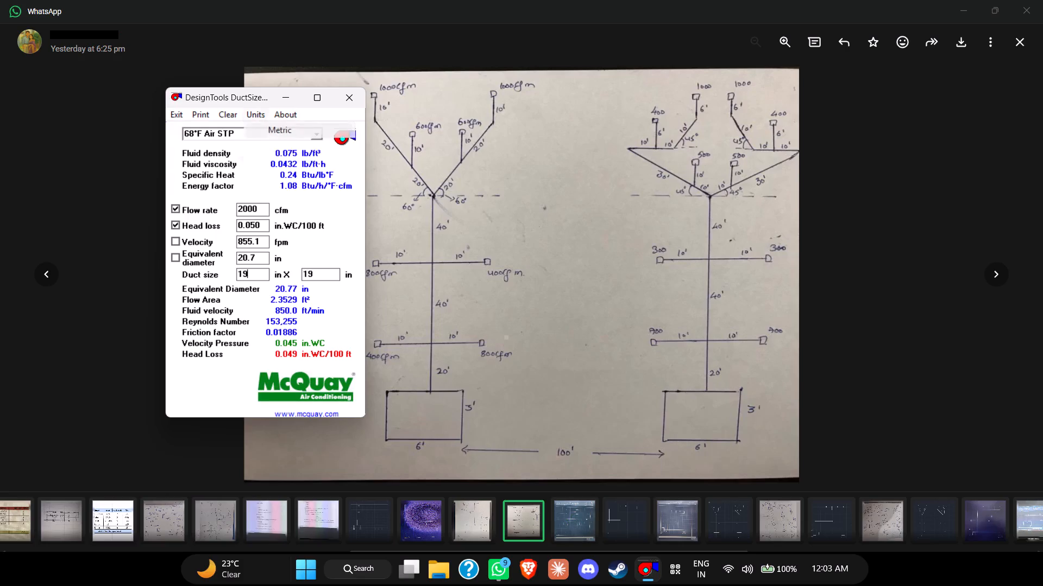
pyautogui.click(255, 275)
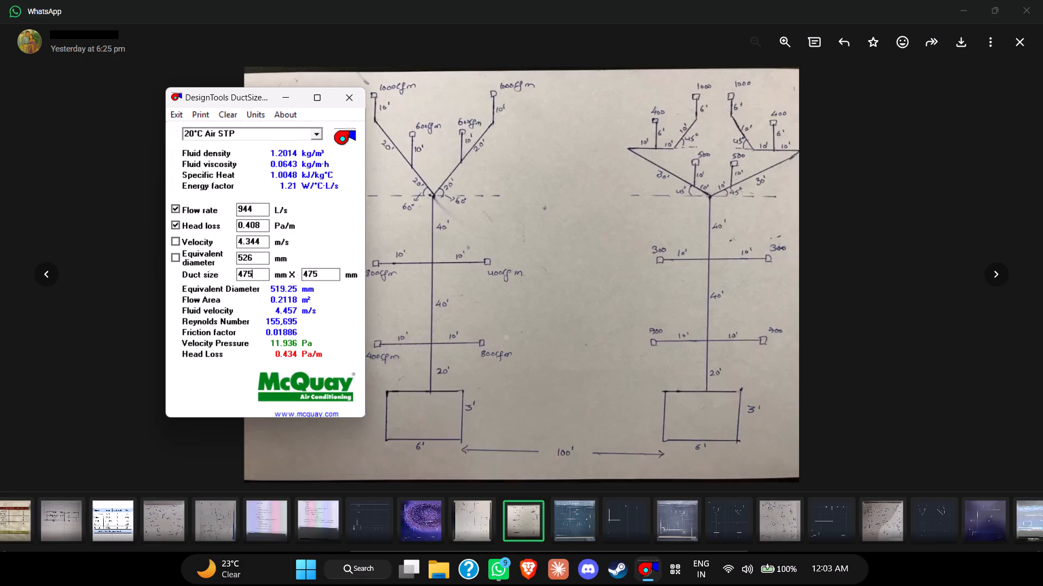
pyautogui.press('BackSpace')
pyautogui.press('BackSpace')
pyautogui.press('BackSpace')
pyautogui.write('500')
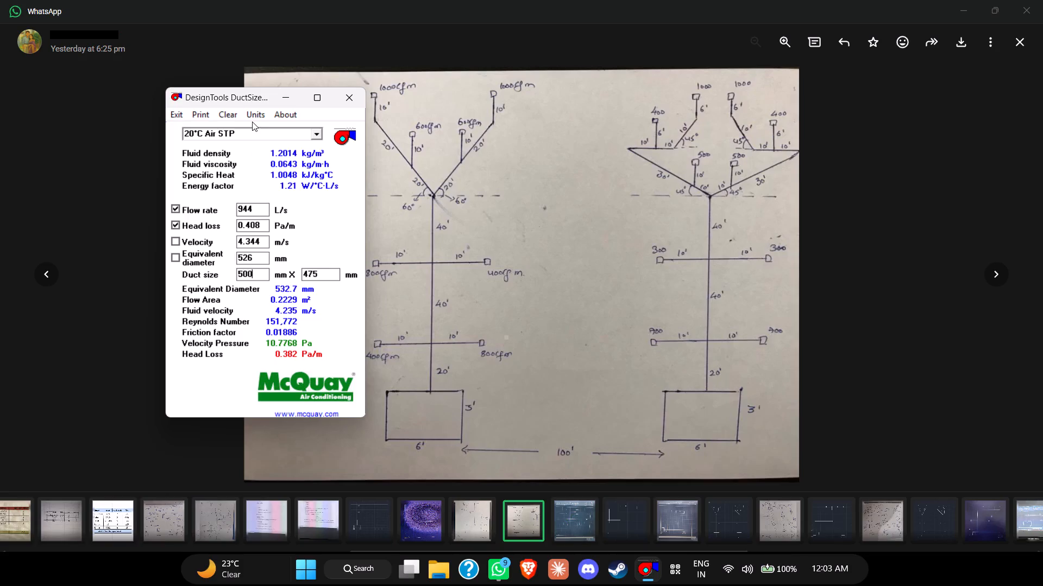
# Switch the calculator back to ips (US units).
pyautogui.moveTo(252, 122); pyautogui.dragTo(259, 112)
pyautogui.click(259, 112)
pyautogui.click(272, 152)
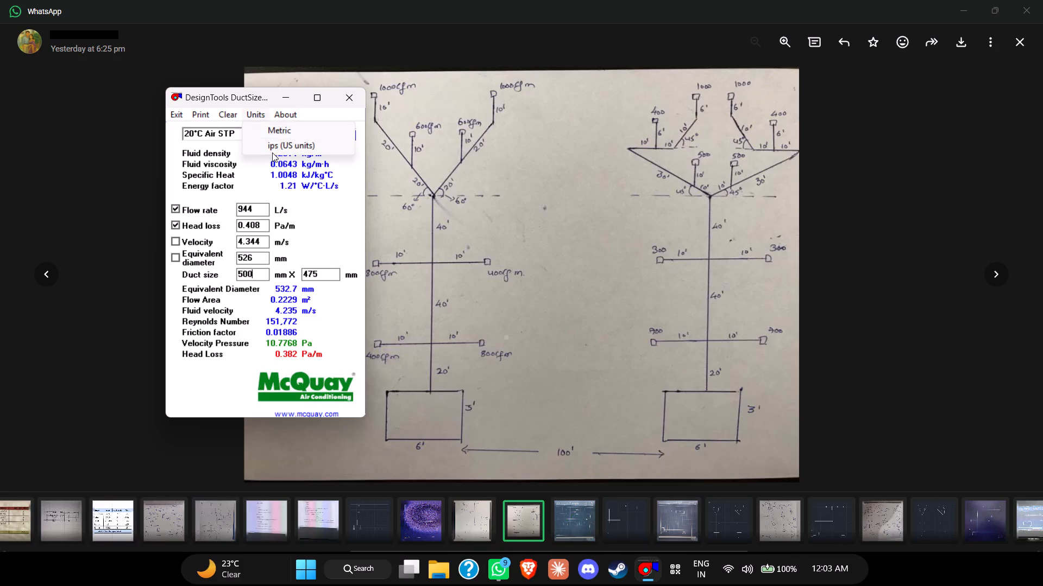
pyautogui.click(272, 152)
pyautogui.click(279, 145)
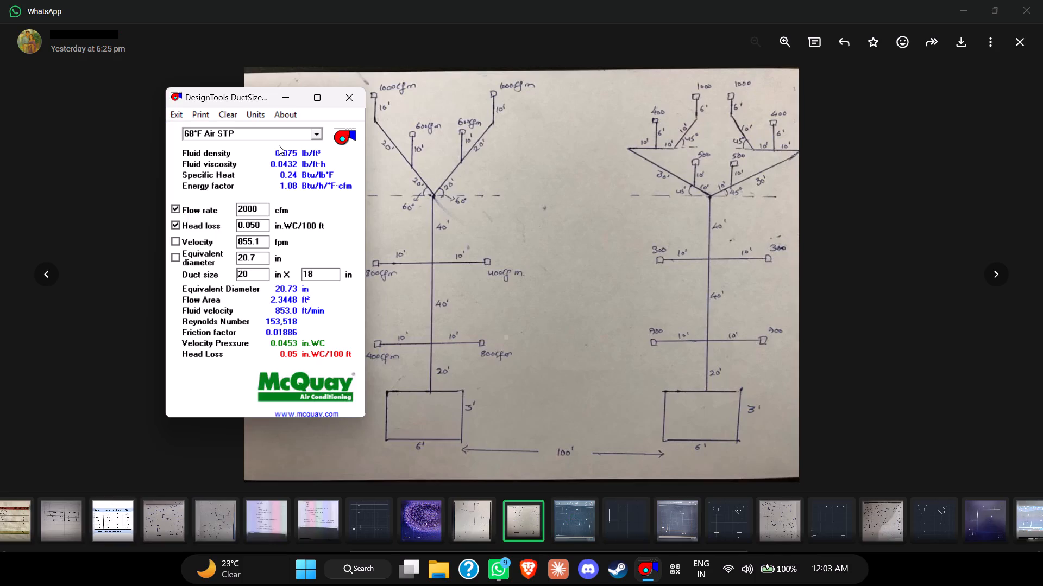
# Set the flow rate to 600 cfm and try 13 and 12 in as the first side of the duct size.
pyautogui.doubleClick(260, 206)
pyautogui.write('600')
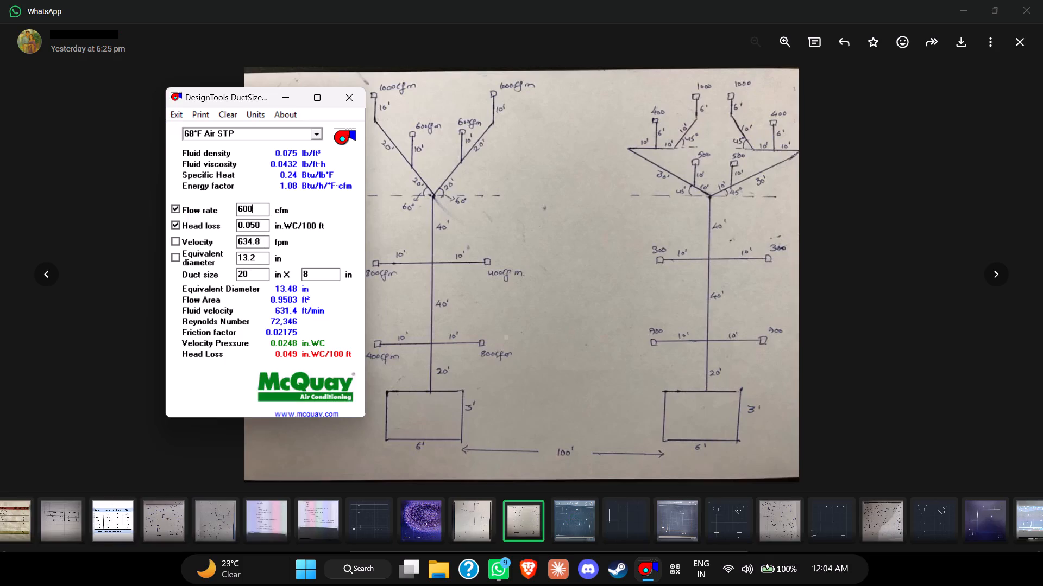
pyautogui.click(253, 275)
pyautogui.press('BackSpace')
pyautogui.press('BackSpace')
pyautogui.press('BackSpace')
pyautogui.write('13')
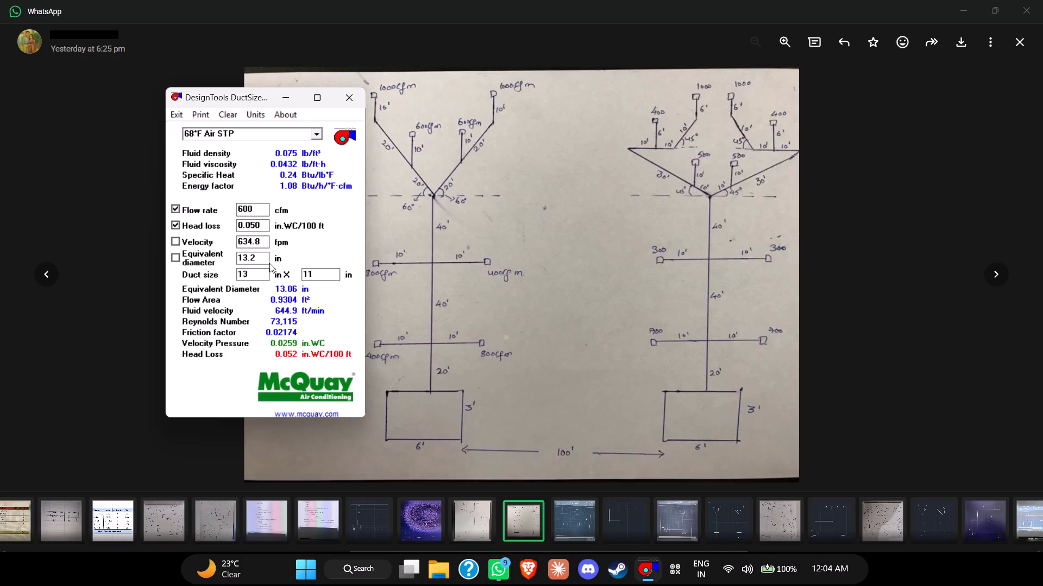
pyautogui.press('BackSpace')
pyautogui.press('2')
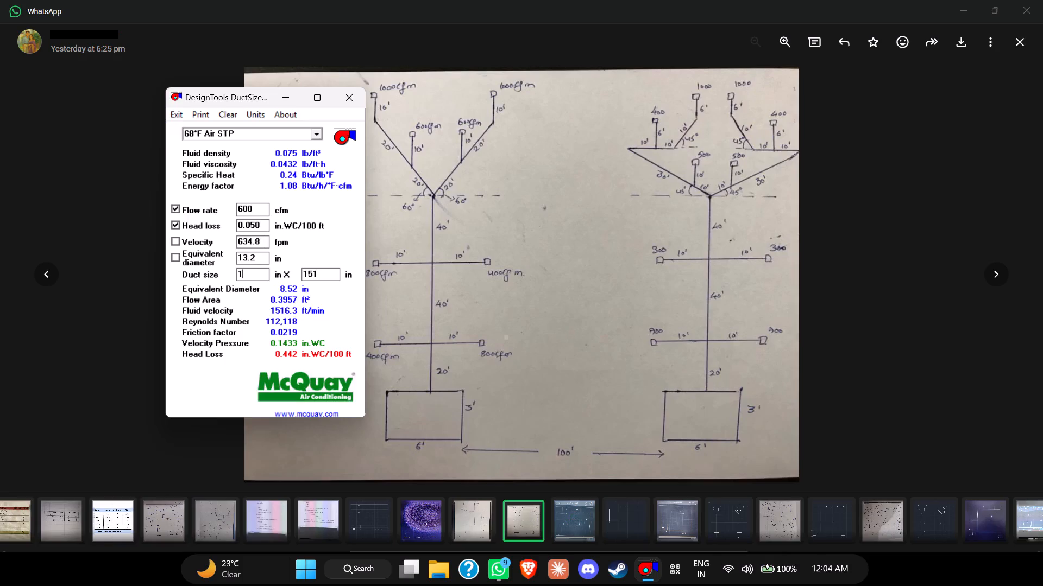
# Switch the calculator to metric units to read the 600 cfm duct size in millimetres.
pyautogui.click(255, 117)
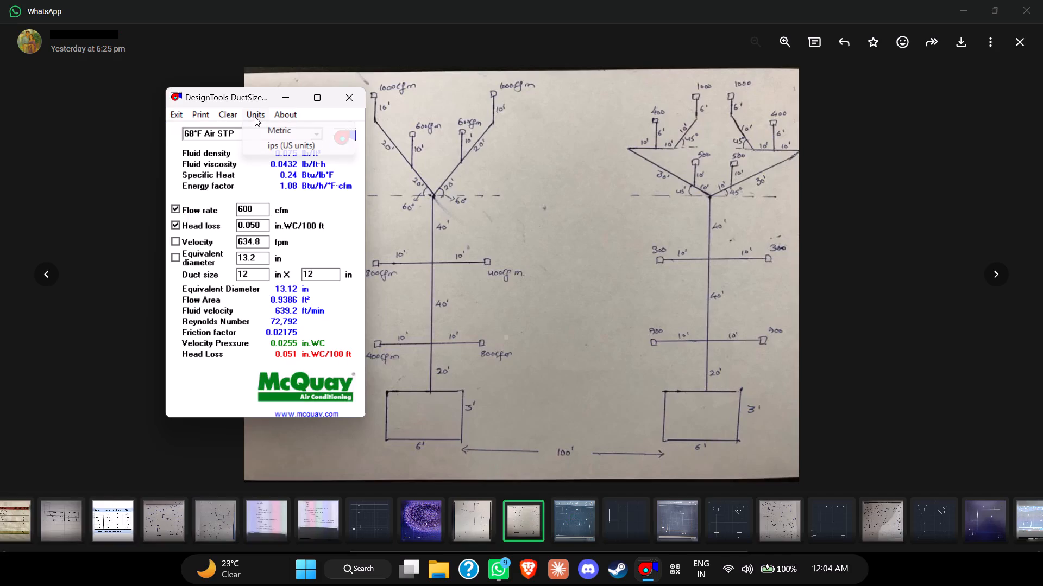
pyautogui.click(262, 133)
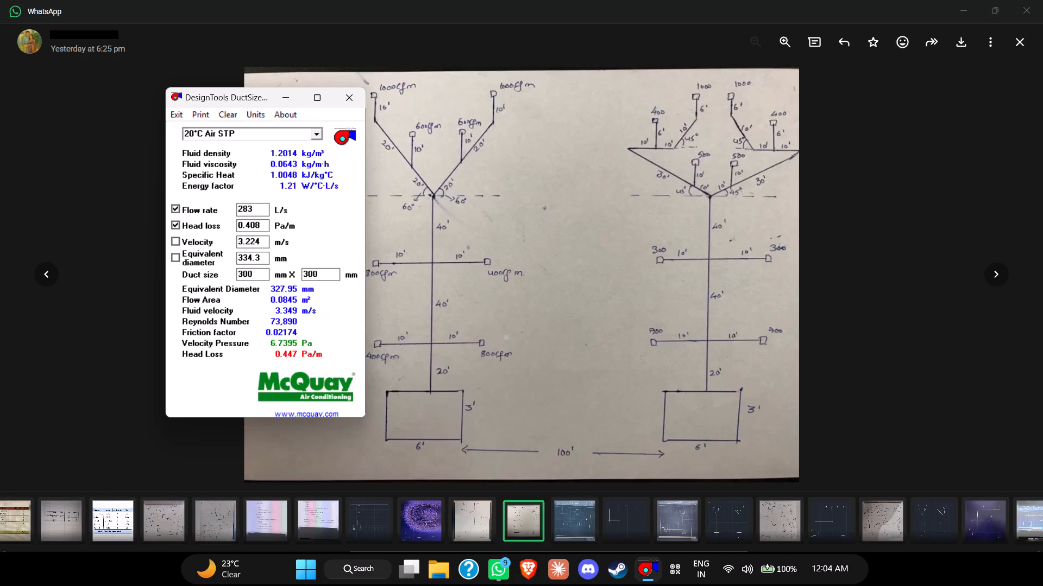
# Switch the calculator from metric back to ips (US units) for the 600 cfm duct.
pyautogui.moveTo(246, 107); pyautogui.dragTo(252, 112)
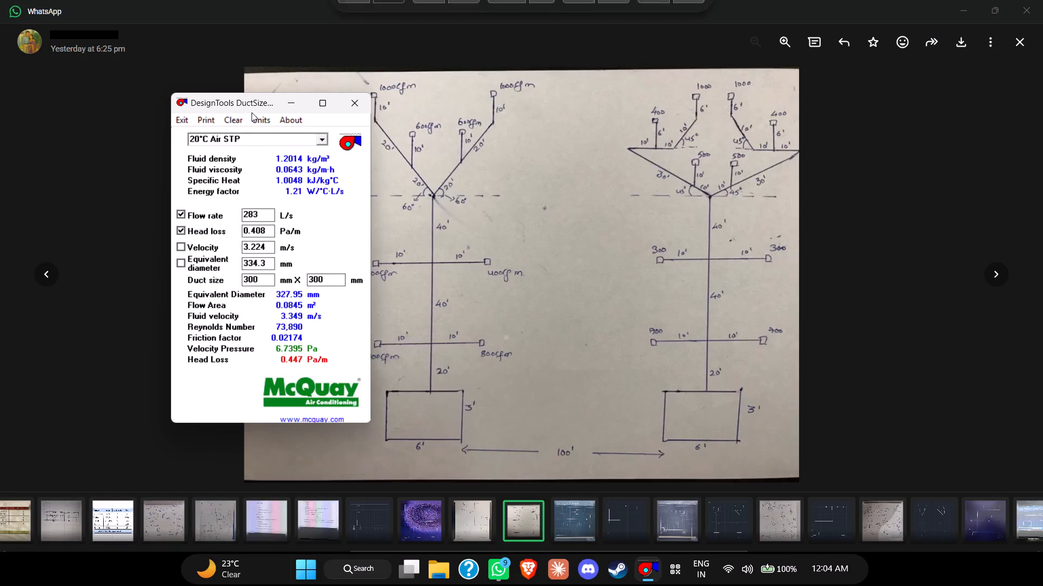
pyautogui.click(252, 112)
pyautogui.moveTo(258, 122); pyautogui.dragTo(285, 160)
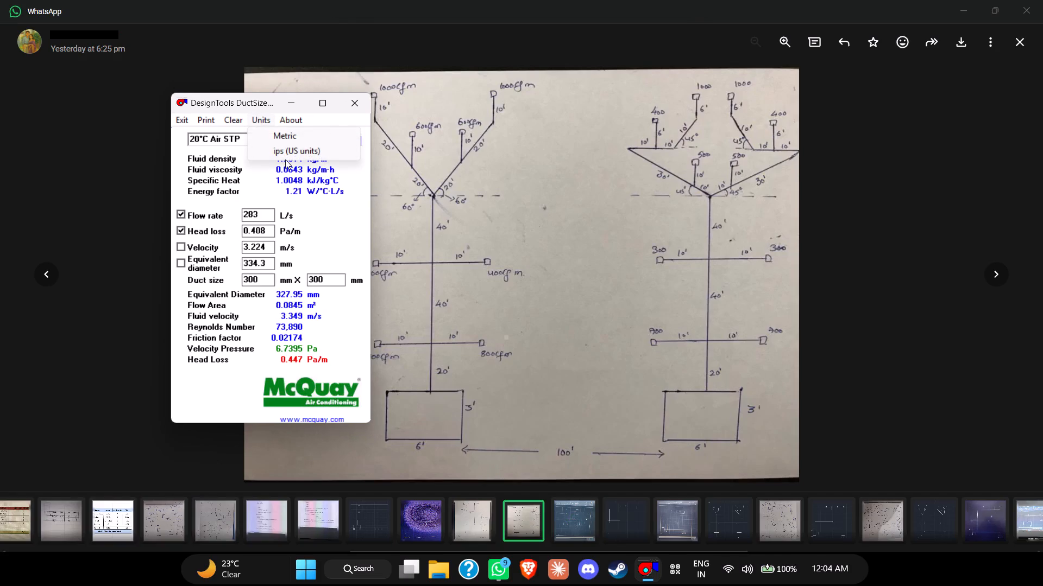
pyautogui.click(281, 150)
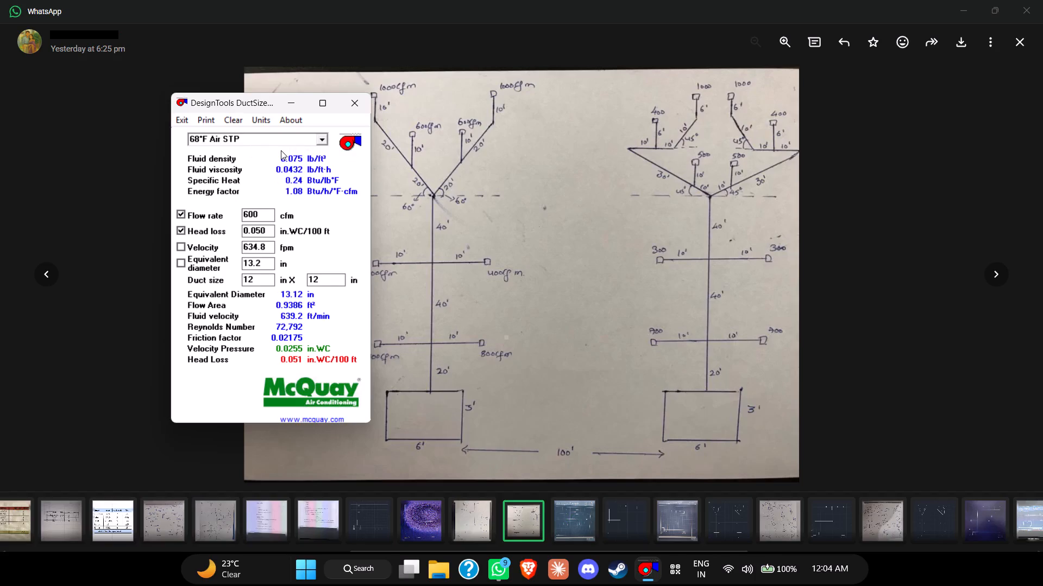
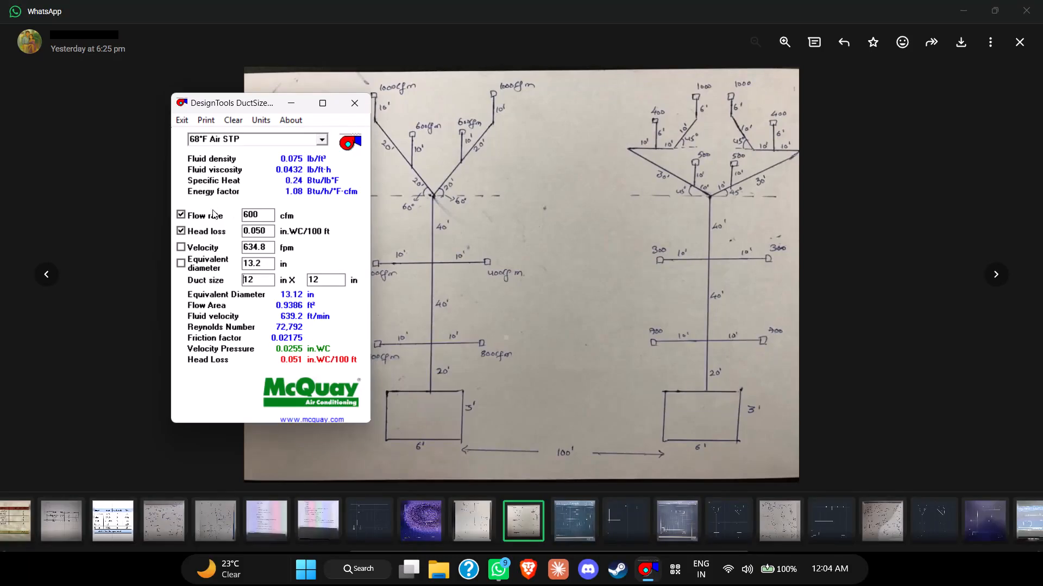
# Set the flow rate to 1400 cfm.
pyautogui.doubleClick(256, 216)
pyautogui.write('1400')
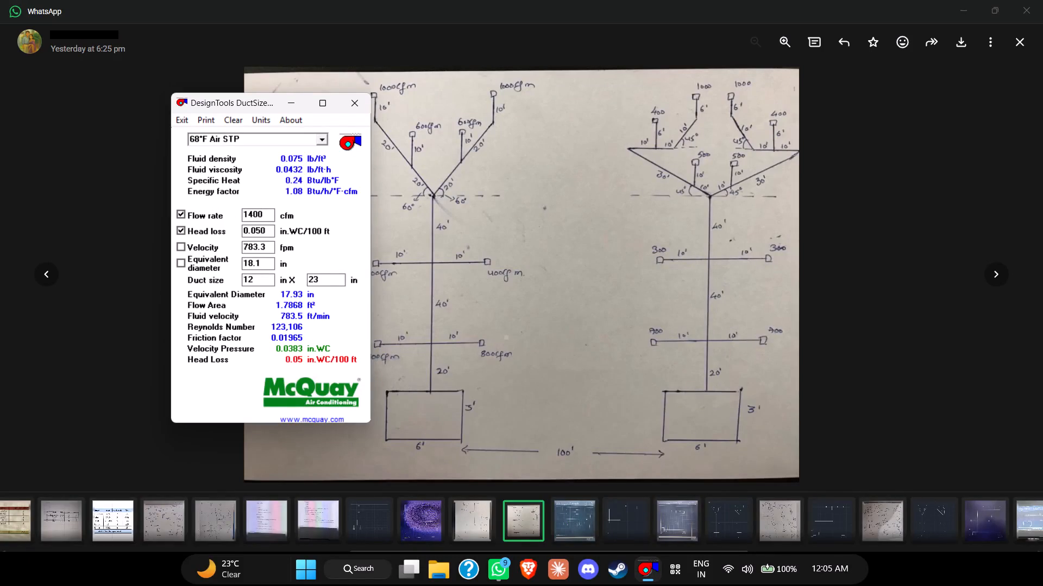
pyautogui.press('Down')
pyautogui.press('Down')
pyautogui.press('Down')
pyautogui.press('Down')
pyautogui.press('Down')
# Try 18, 17 and 16 in as the first side of the 1400 cfm duct size, settling on 17 in.
pyautogui.click(259, 279)
pyautogui.press('BackSpace')
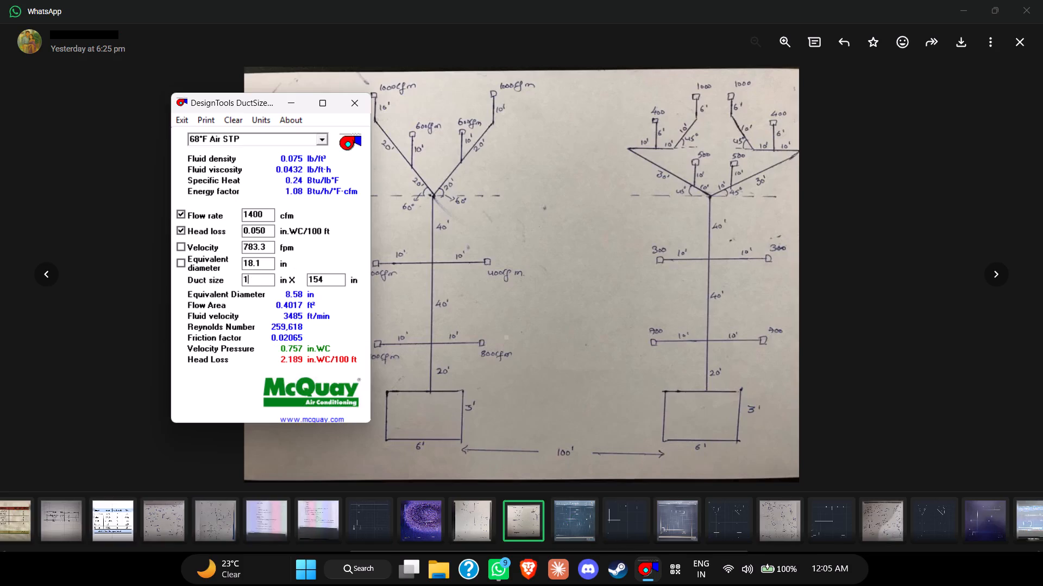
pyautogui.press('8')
pyautogui.press('BackSpace')
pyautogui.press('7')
pyautogui.press('BackSpace')
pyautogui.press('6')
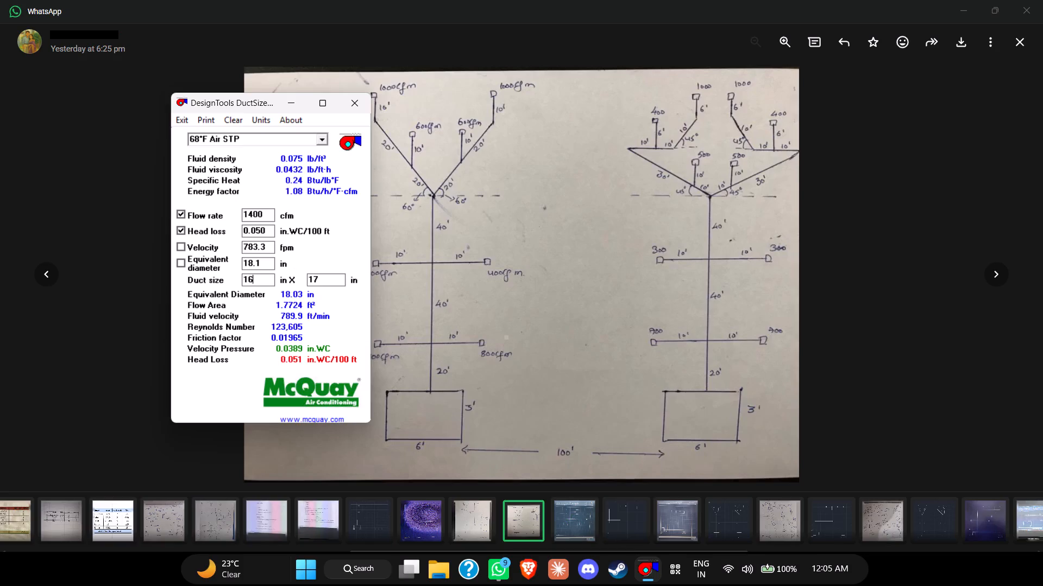
pyautogui.press('BackSpace')
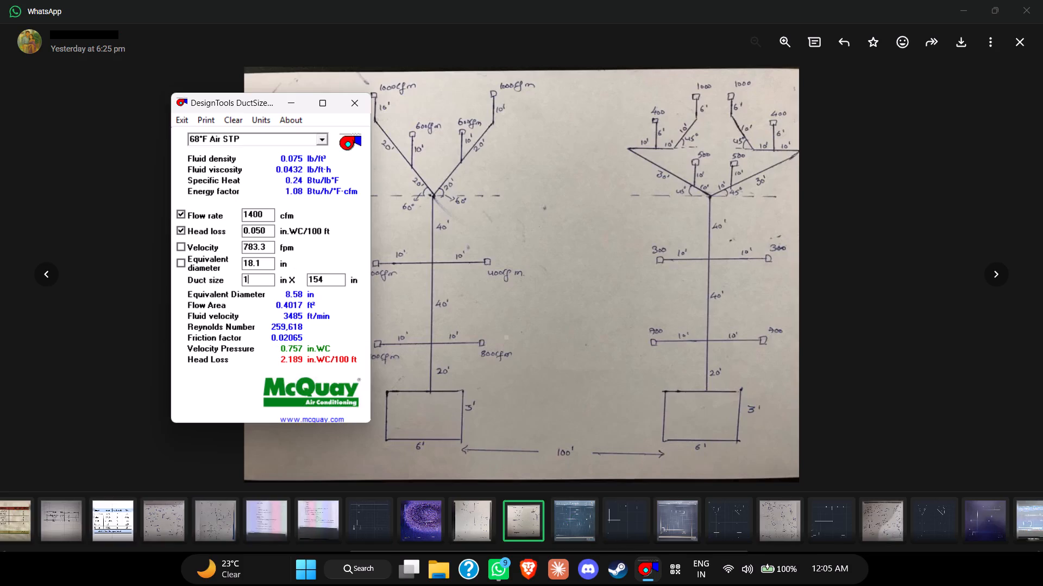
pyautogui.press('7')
# Switch the calculator to metric units and set the first side of the duct size to 450 mm.
pyautogui.click(252, 117)
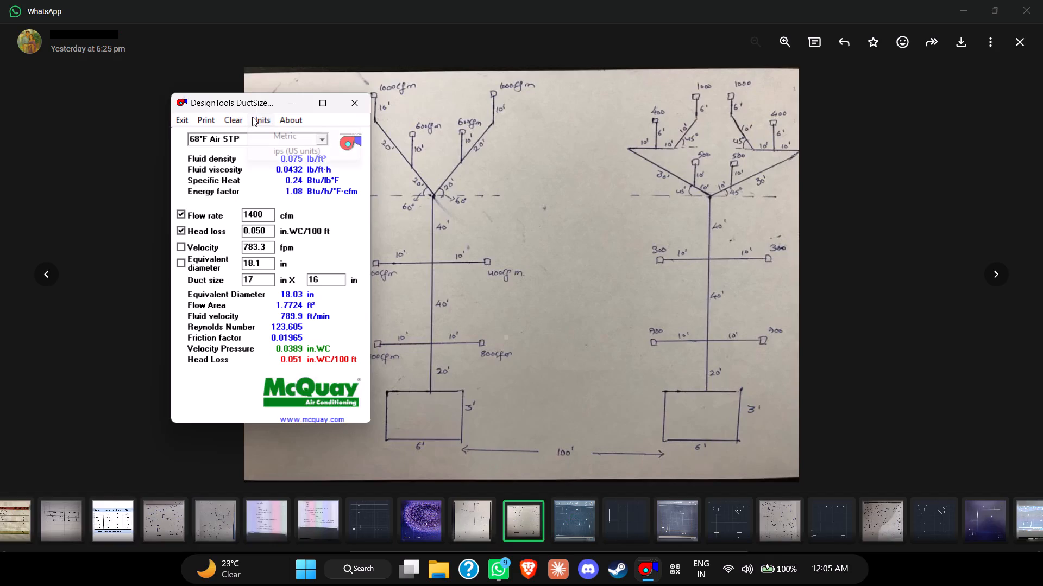
pyautogui.click(288, 135)
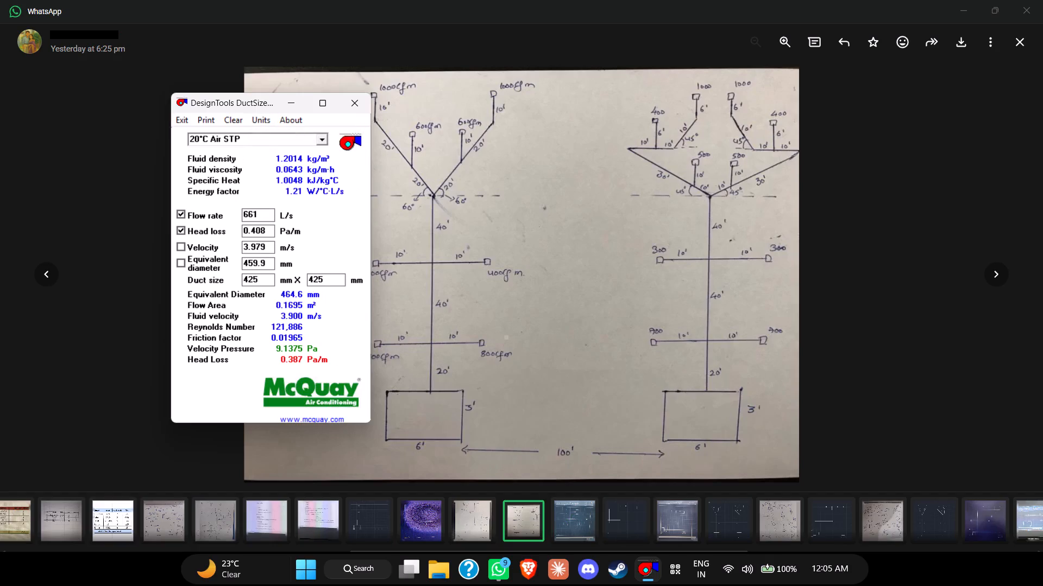
pyautogui.click(260, 278)
pyautogui.press('BackSpace')
pyautogui.press('BackSpace')
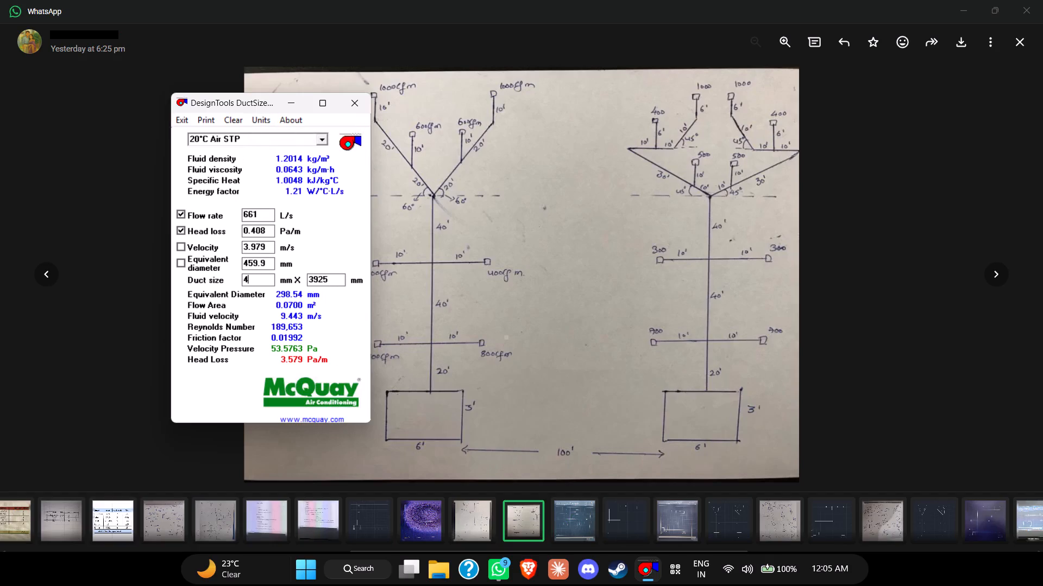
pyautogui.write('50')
# Switch the calculator from metric back to ips (US units).
pyautogui.click(263, 117)
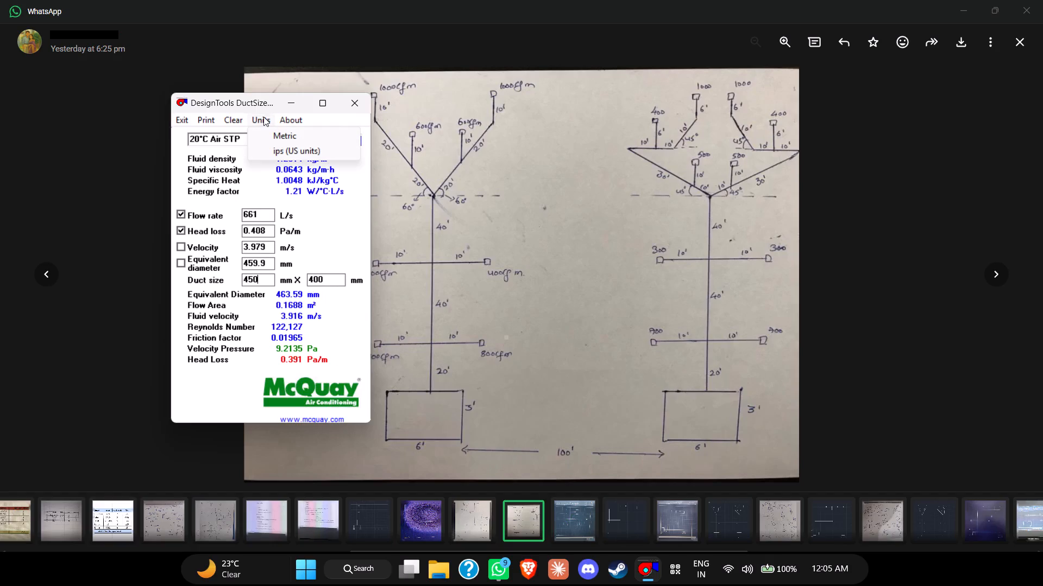
pyautogui.click(279, 131)
pyautogui.click(267, 119)
pyautogui.click(288, 153)
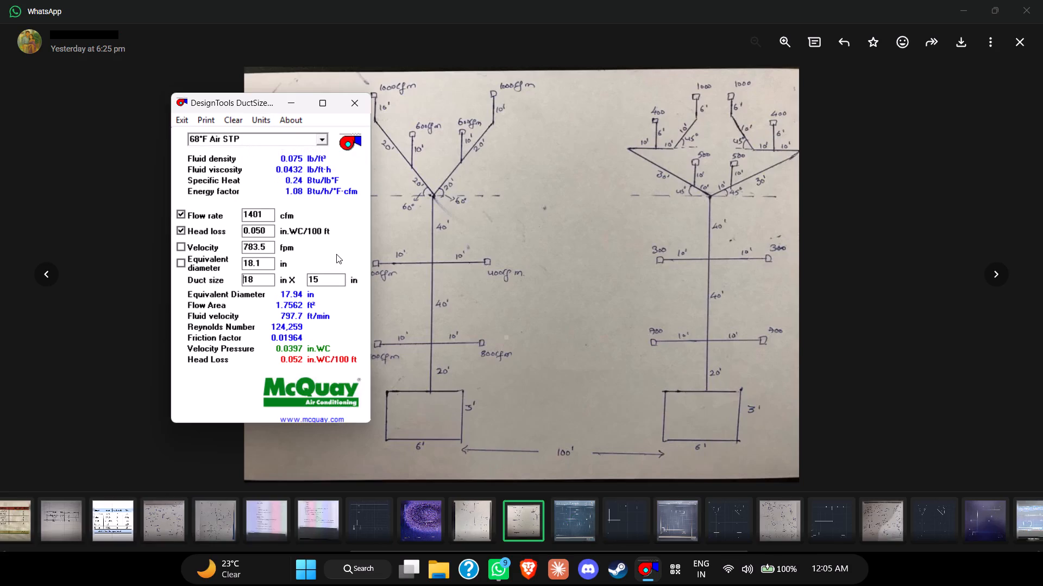
# Snap the DuctSizer window to the left half of the screen.
pyautogui.doubleClick(248, 104)
pyautogui.doubleClick(371, 5)
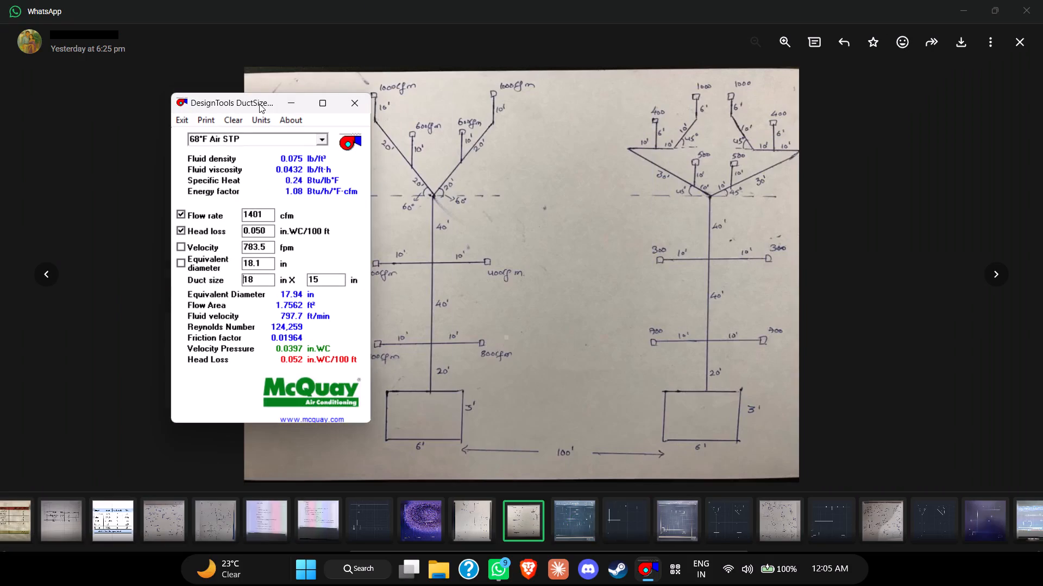
pyautogui.moveTo(259, 104); pyautogui.dragTo(0, 183)
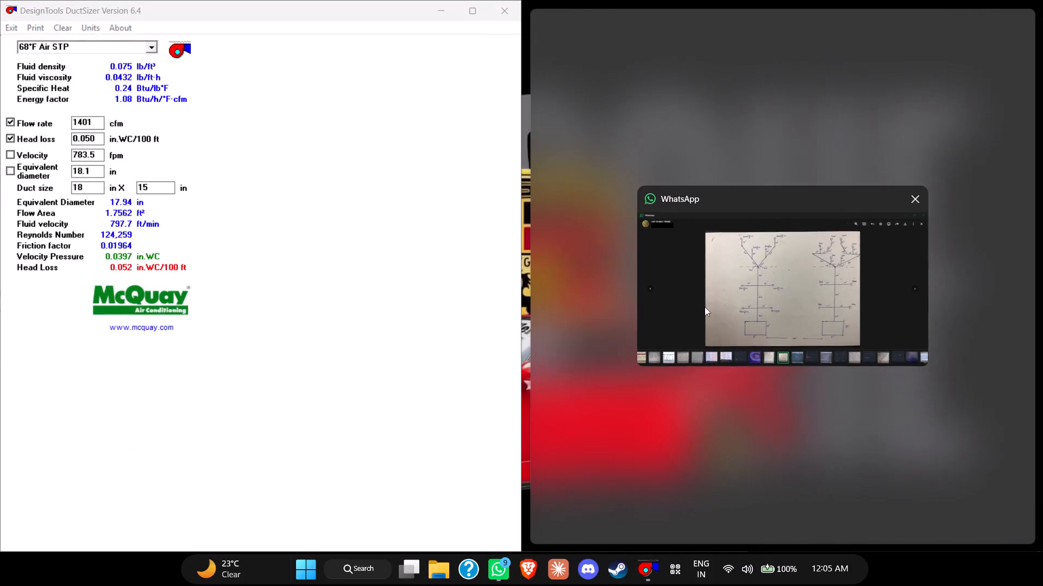
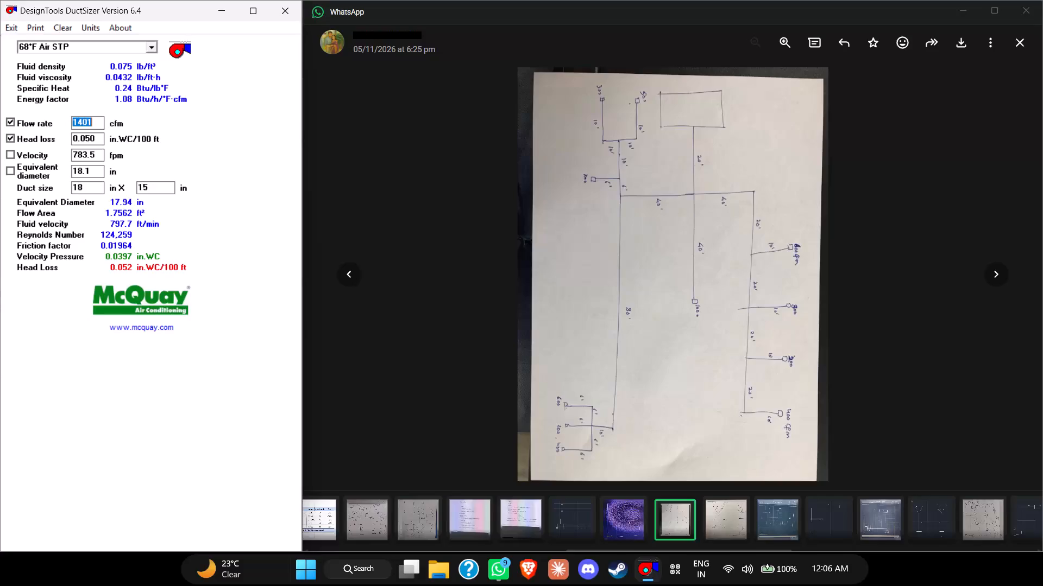
# Set the flow rate to 800 cfm and try 14 and 13 in as the duct's first side, settling on 14 in.
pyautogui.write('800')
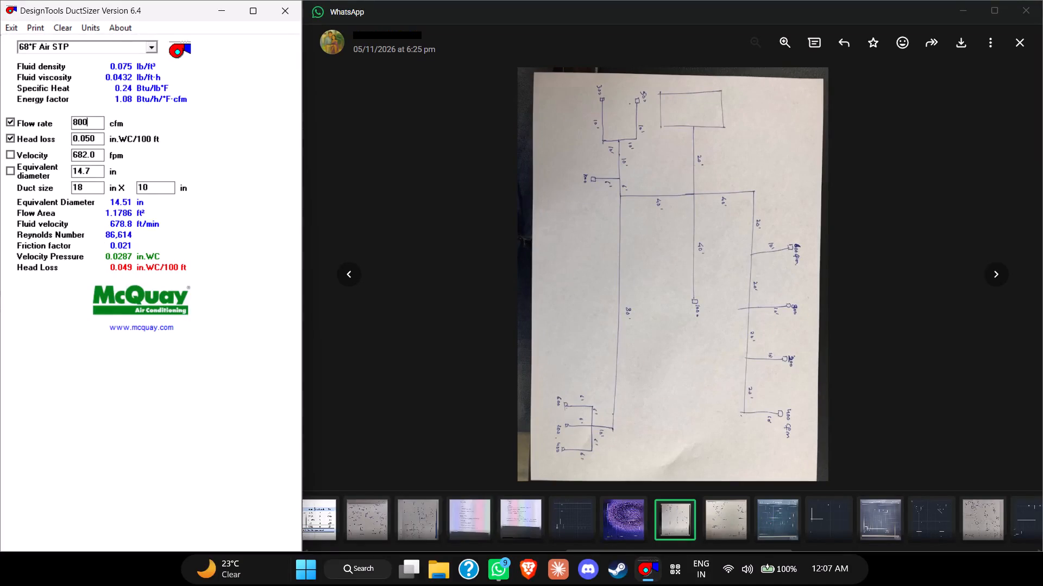
pyautogui.click(92, 188)
pyautogui.press('BackSpace')
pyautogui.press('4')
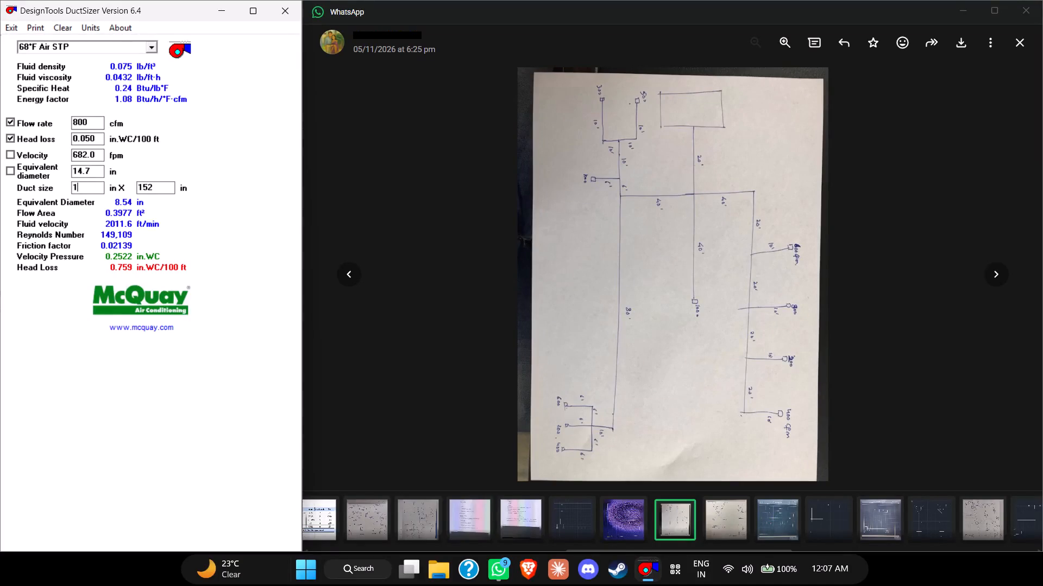
pyautogui.press('BackSpace')
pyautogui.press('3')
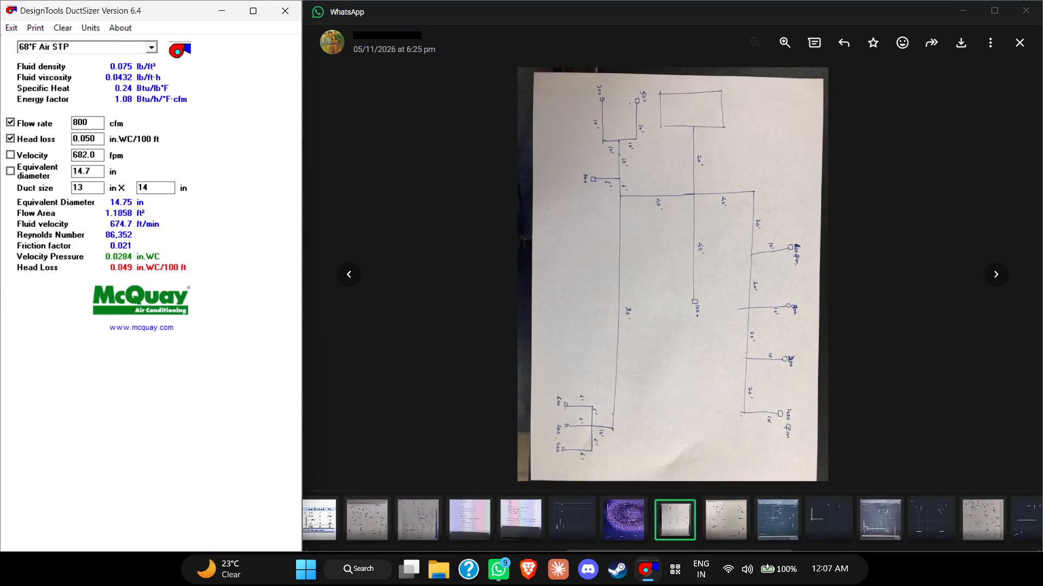
pyautogui.press('BackSpace')
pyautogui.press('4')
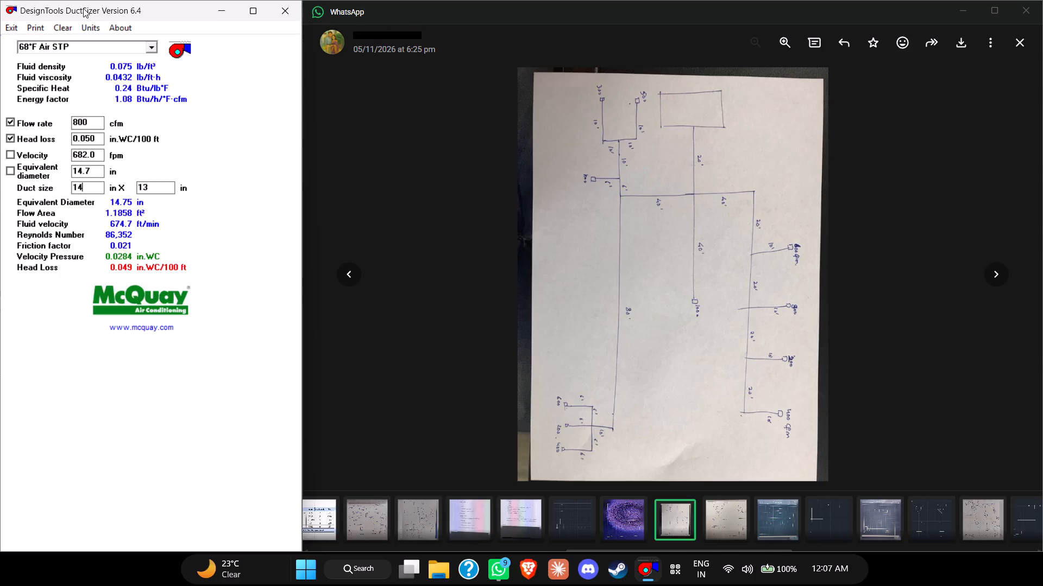
# Switch the calculator to metric units to read the 800 cfm duct size in millimetres.
pyautogui.click(89, 22)
pyautogui.click(89, 22)
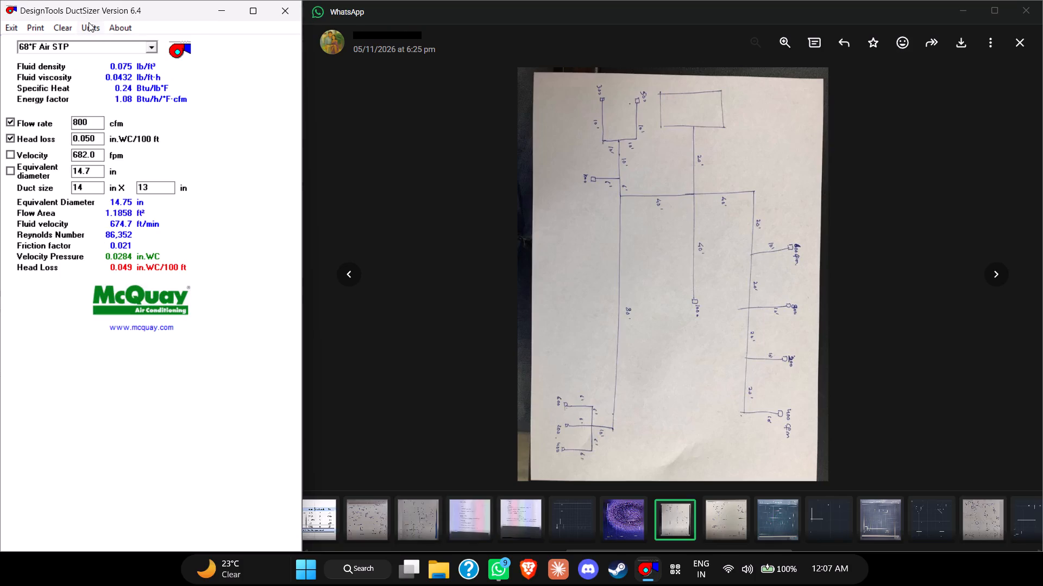
pyautogui.click(89, 22)
pyautogui.click(114, 56)
# View the 800 cfm duct size in metric units and return the calculator to ips (US units).
pyautogui.click(92, 26)
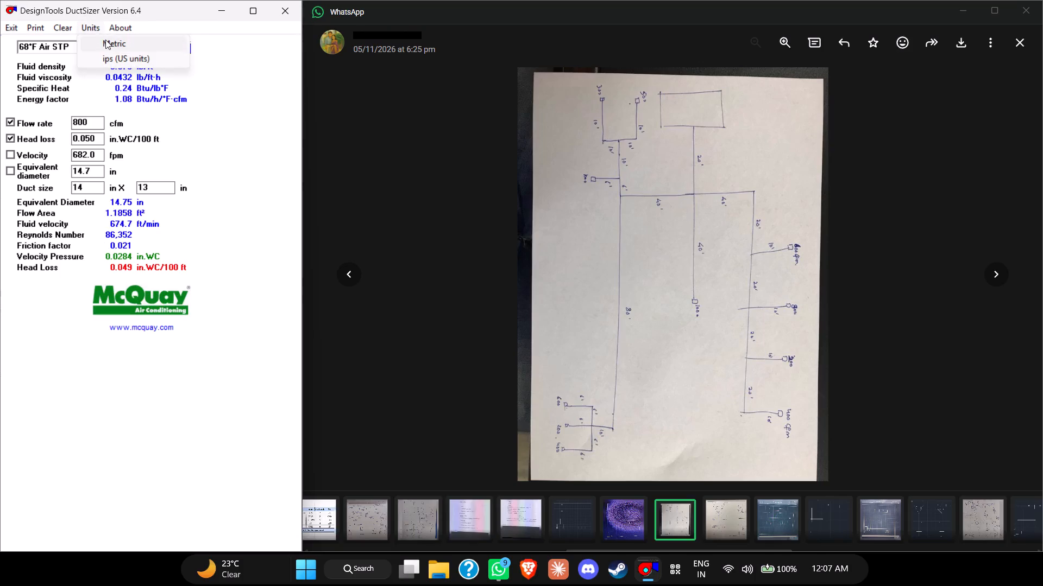
pyautogui.click(106, 40)
pyautogui.click(87, 30)
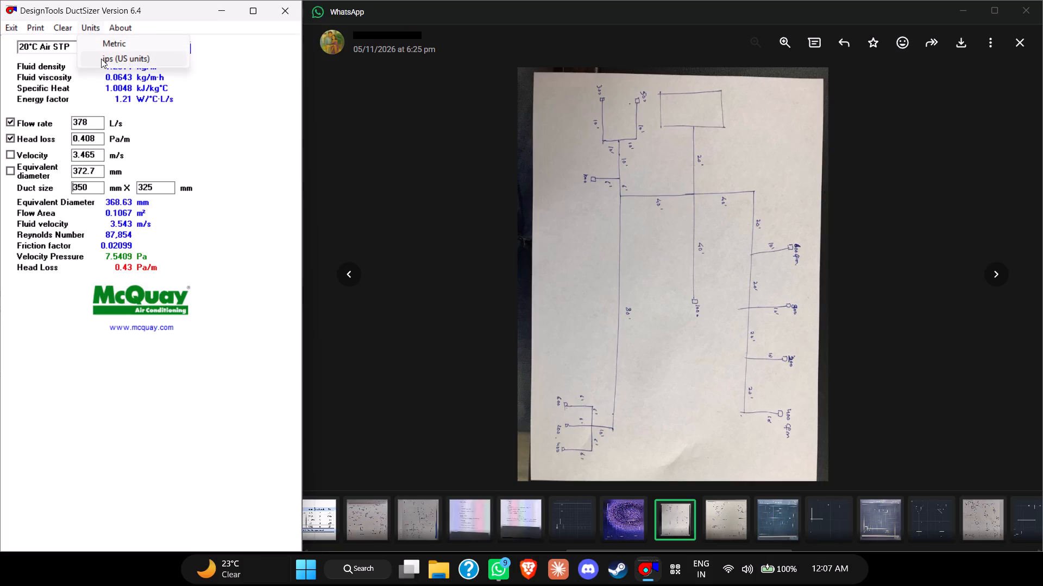
pyautogui.click(101, 59)
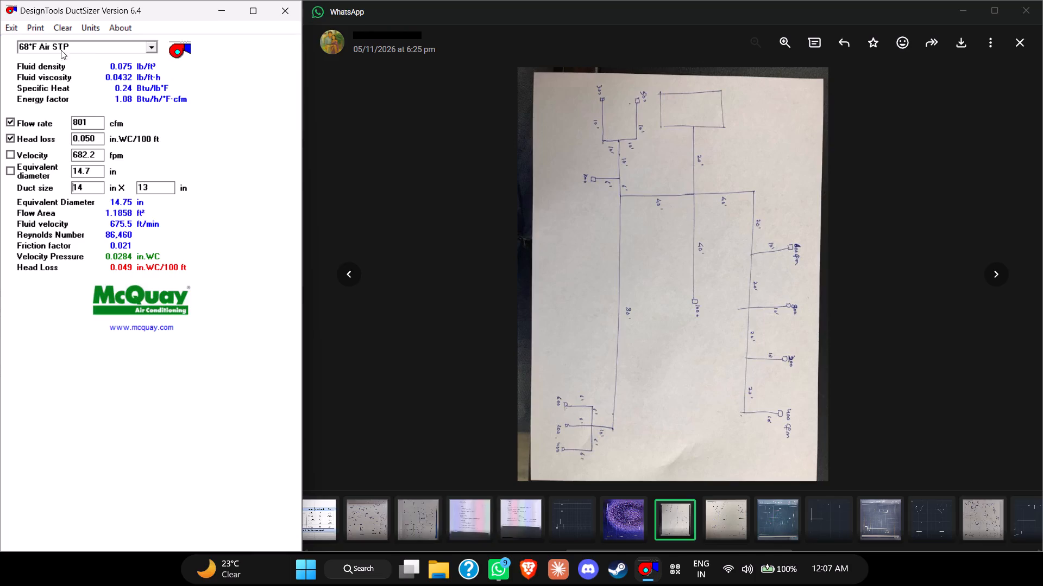
# Set the flow rate to 600 cfm.
pyautogui.click(93, 119)
pyautogui.press('BackSpace')
pyautogui.press('BackSpace')
pyautogui.press('BackSpace')
pyautogui.press('BackSpace')
pyautogui.press('BackSpace')
pyautogui.press('BackSpace')
pyautogui.press('BackSpace')
pyautogui.write('600')
pyautogui.press('Tab')
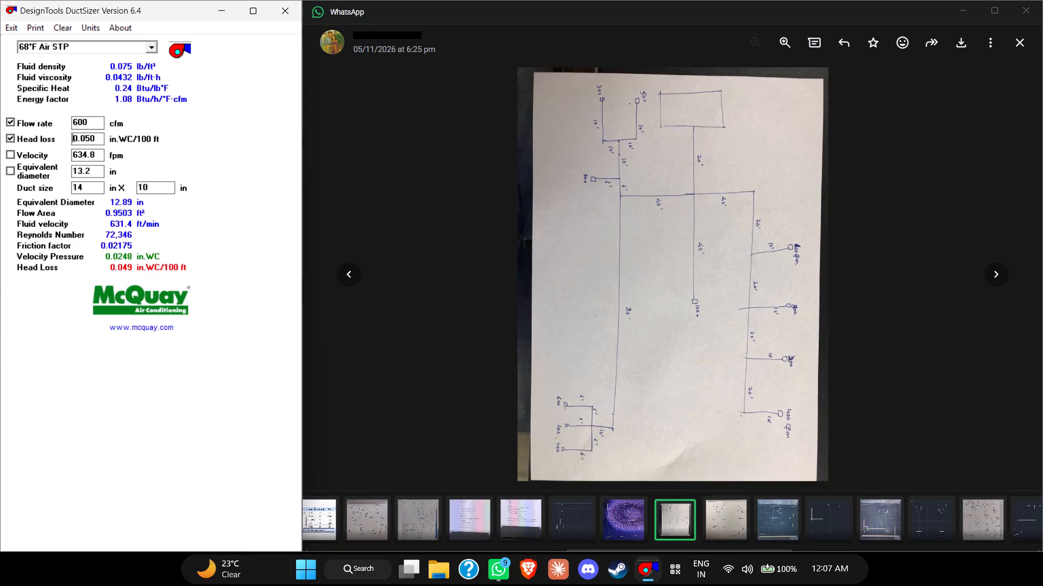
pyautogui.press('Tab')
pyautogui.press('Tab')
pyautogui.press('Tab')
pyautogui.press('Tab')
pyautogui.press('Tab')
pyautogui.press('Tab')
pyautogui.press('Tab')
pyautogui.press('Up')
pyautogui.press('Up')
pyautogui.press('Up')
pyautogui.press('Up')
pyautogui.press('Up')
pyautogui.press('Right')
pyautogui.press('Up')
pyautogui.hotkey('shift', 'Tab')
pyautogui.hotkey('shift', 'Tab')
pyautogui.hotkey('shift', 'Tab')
# Re-enter the 600 cfm flow rate and try 13 in, then 12 in, as the first side of the duct size.
pyautogui.click(90, 122)
pyautogui.press('BackSpace')
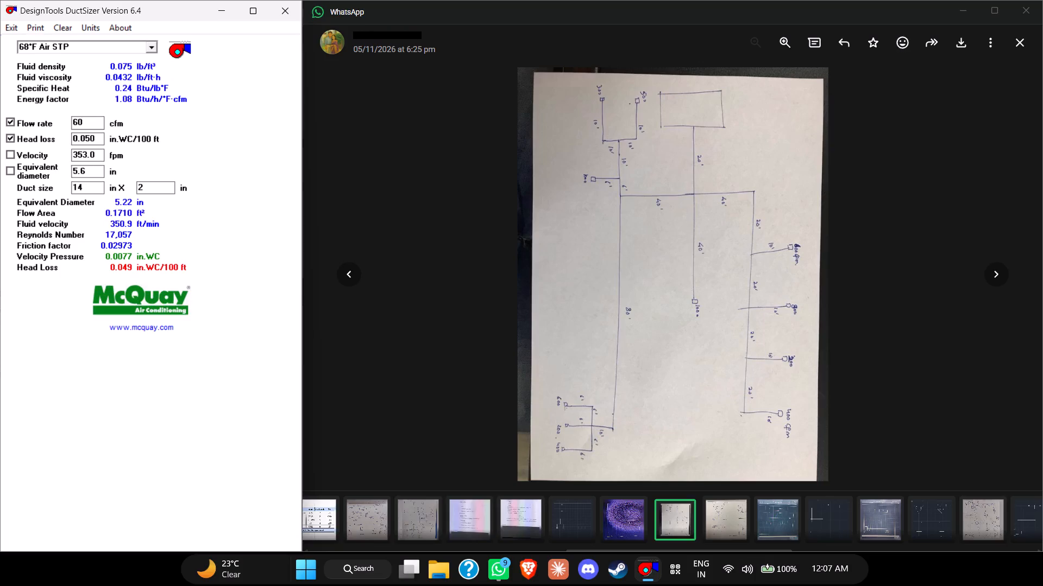
pyautogui.press('0')
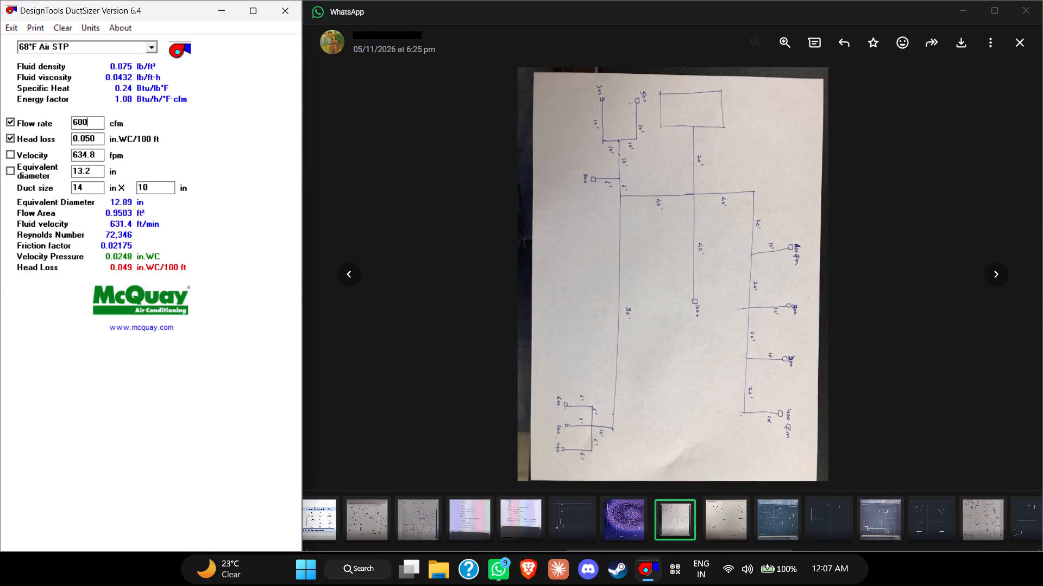
pyautogui.press('Tab')
pyautogui.press('Tab')
pyautogui.press('Right')
pyautogui.press('Right')
pyautogui.press('BackSpace')
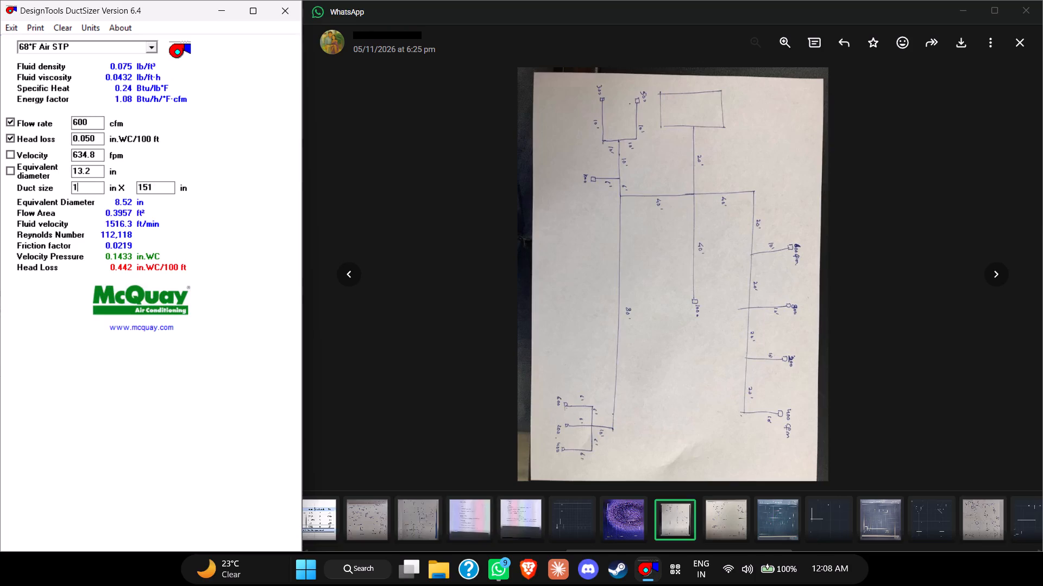
pyautogui.press('3')
pyautogui.press('BackSpace')
pyautogui.press('2')
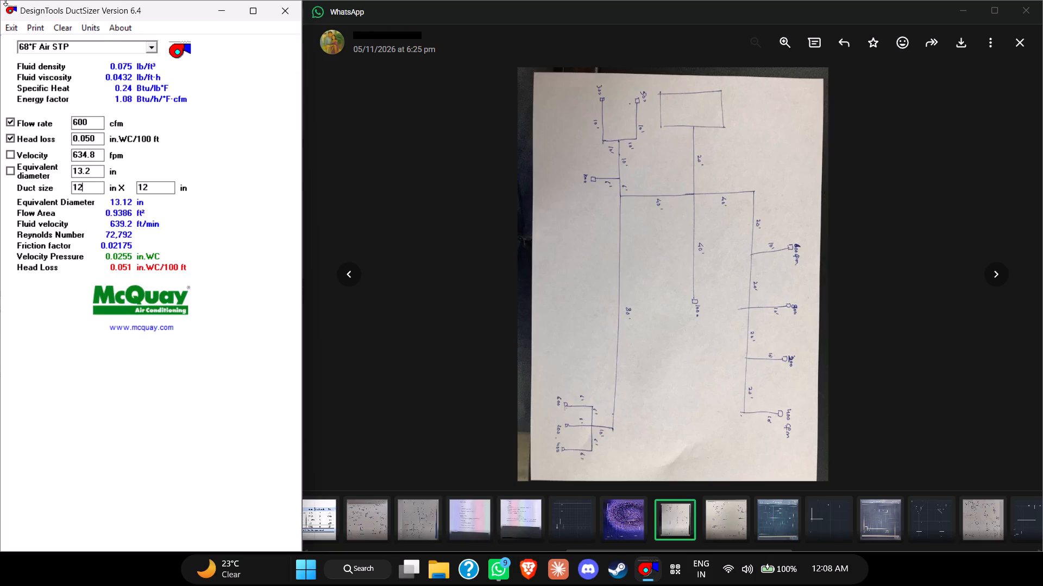
# View the 600 cfm duct size in metric units and return the calculator to ips (US units).
pyautogui.click(93, 27)
pyautogui.click(111, 46)
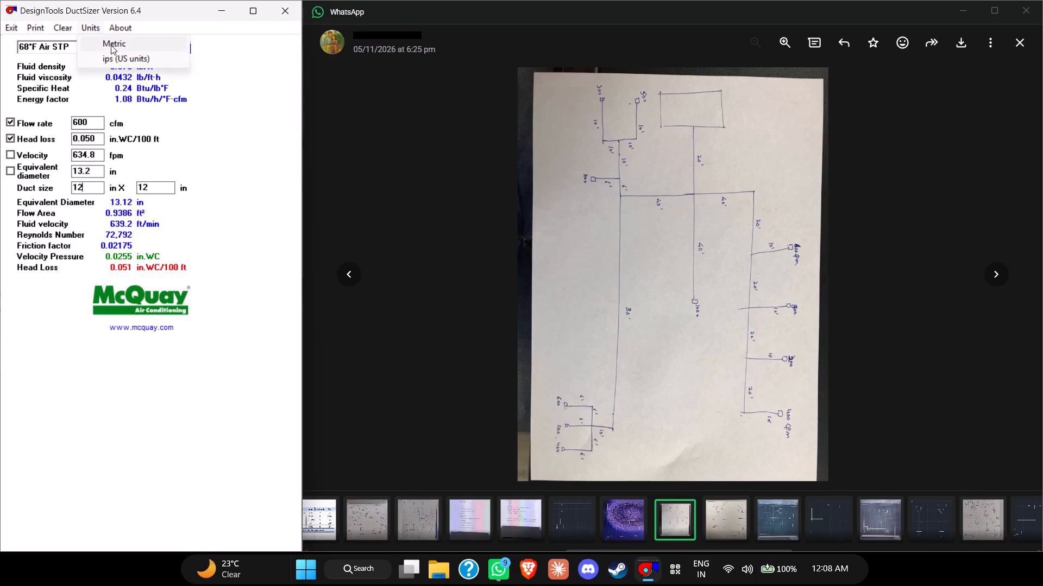
pyautogui.click(87, 29)
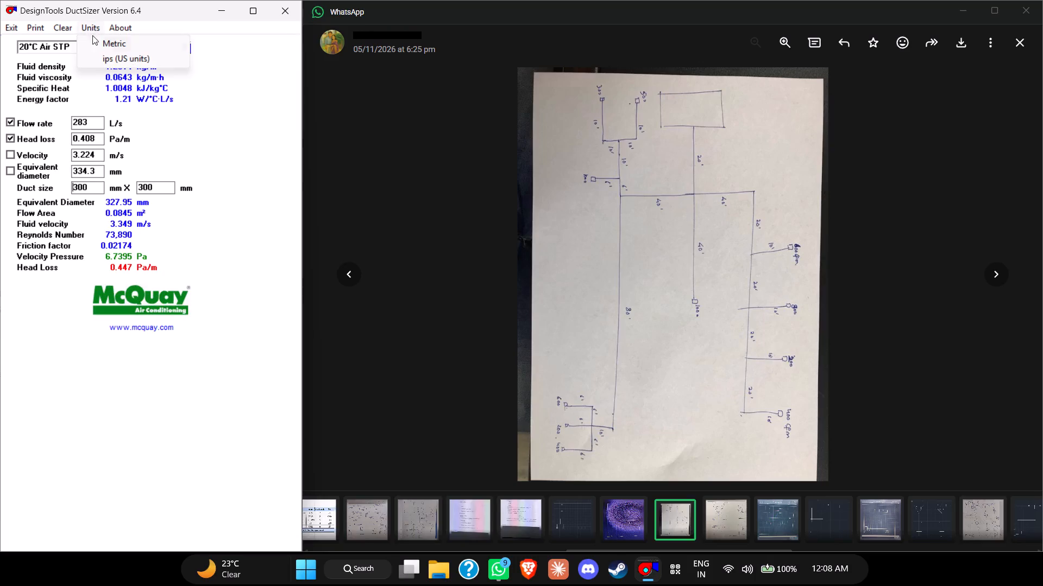
pyautogui.click(109, 56)
# Set the flow rate to 200 cfm and the first side of the duct size to 8 in.
pyautogui.click(90, 120)
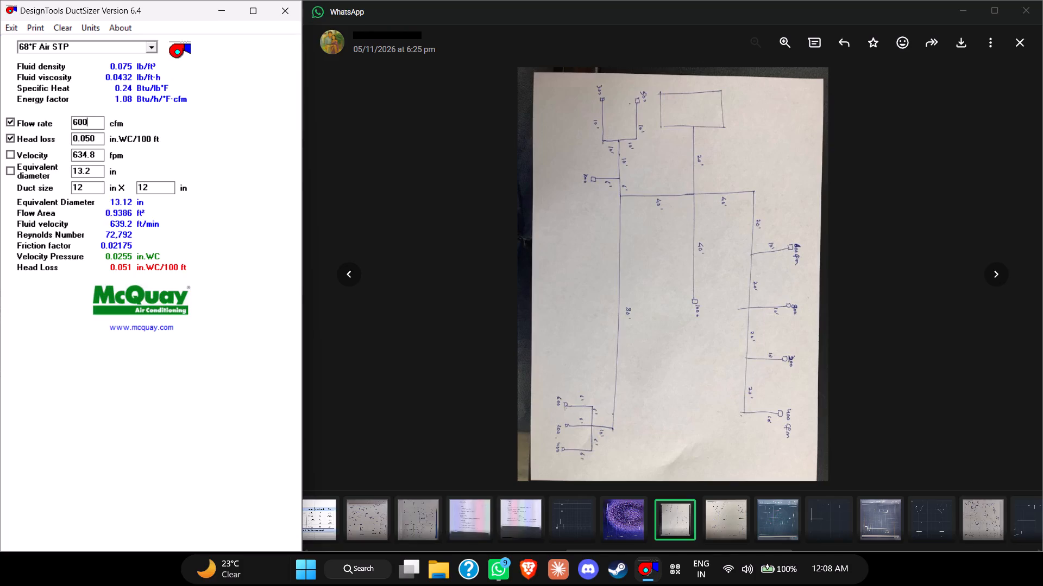
pyautogui.doubleClick(90, 120)
pyautogui.write('200')
pyautogui.press('Tab')
pyautogui.press('Tab')
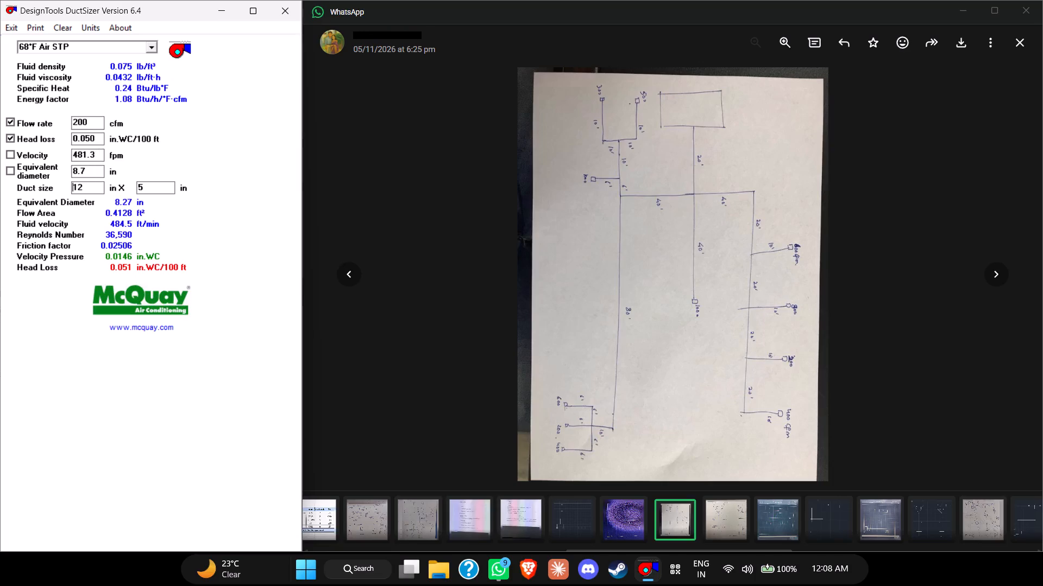
pyautogui.press('Right')
pyautogui.press('Right')
pyautogui.press('Right')
pyautogui.press('Right')
pyautogui.press('Right')
pyautogui.press('BackSpace')
pyautogui.press('BackSpace')
pyautogui.press('BackSpace')
pyautogui.press('8')
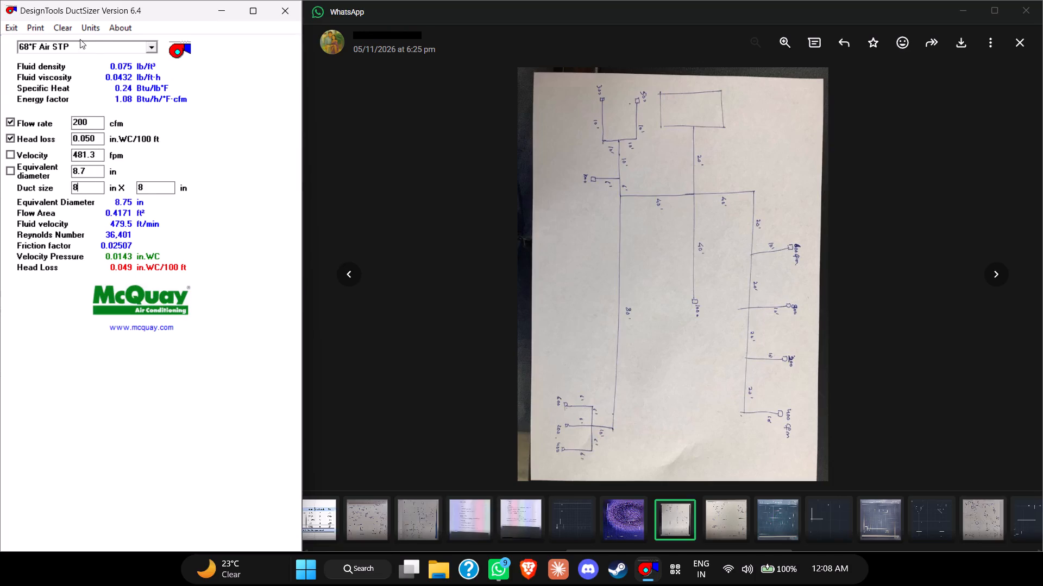
# View the 200 cfm duct size in metric units and return the calculator to ips (US units).
pyautogui.click(81, 25)
pyautogui.click(110, 40)
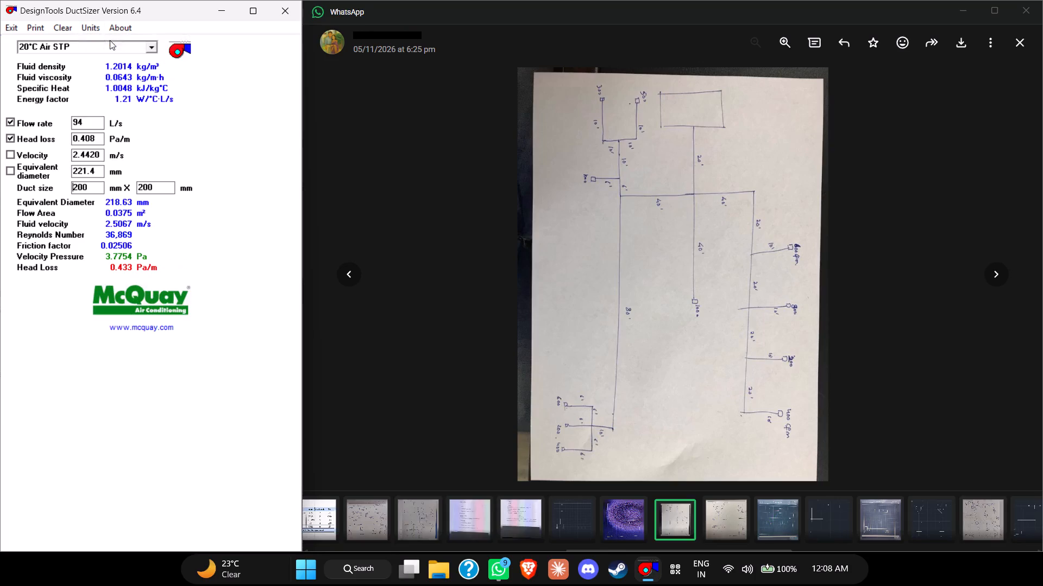
pyautogui.click(89, 31)
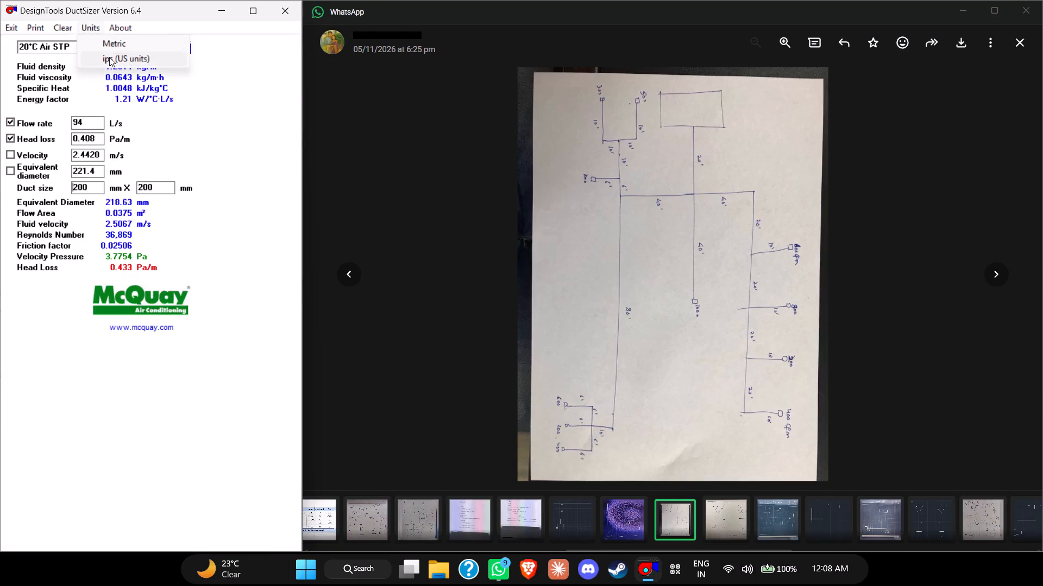
pyautogui.click(109, 57)
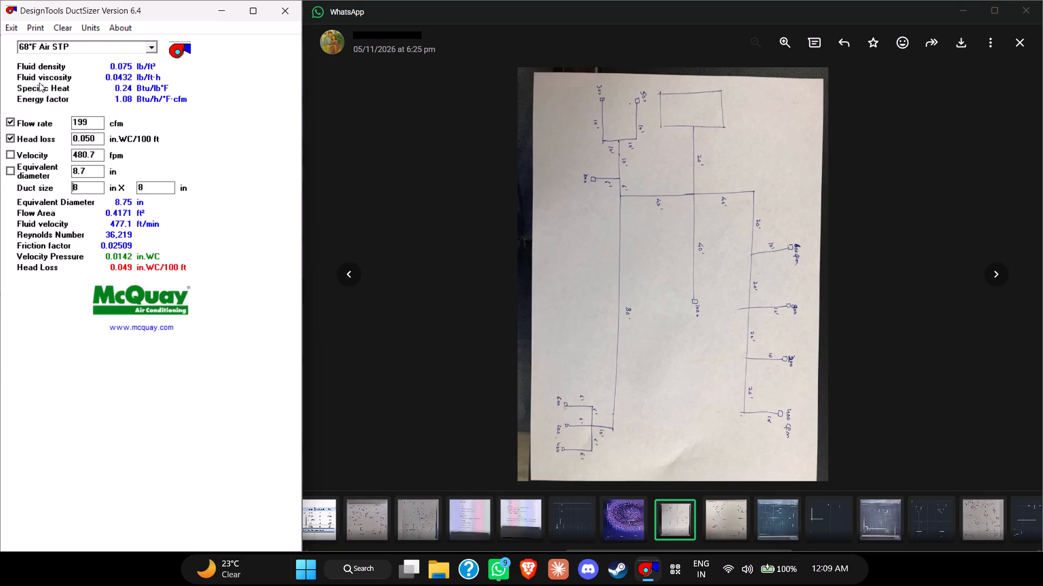
# Set the flow rate to 400 cfm.
pyautogui.click(93, 119)
pyautogui.press('BackSpace')
pyautogui.press('BackSpace')
pyautogui.press('BackSpace')
pyautogui.press('BackSpace')
pyautogui.press('BackSpace')
pyautogui.press('BackSpace')
pyautogui.press('BackSpace')
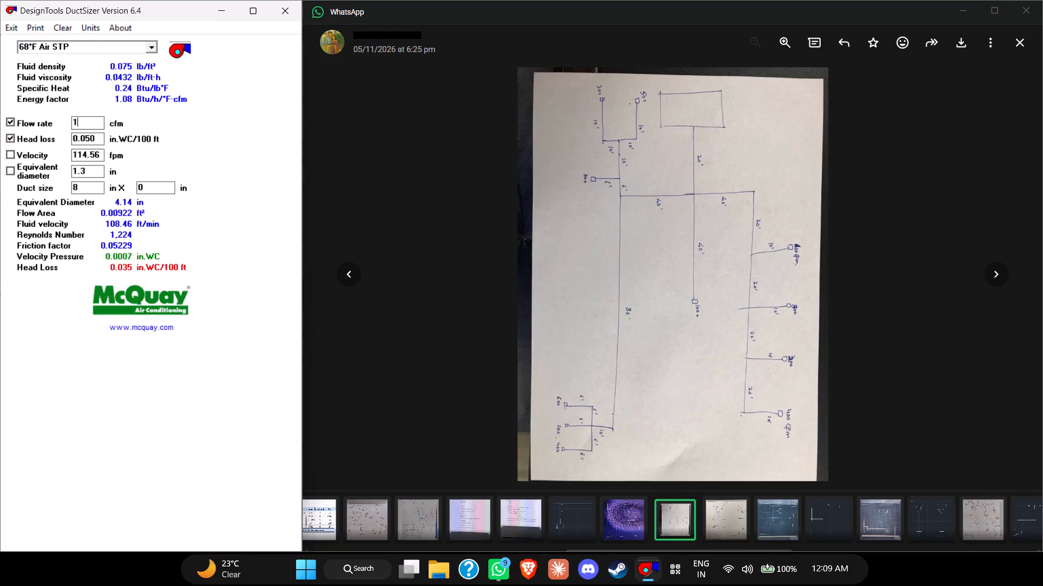
pyautogui.write('400')
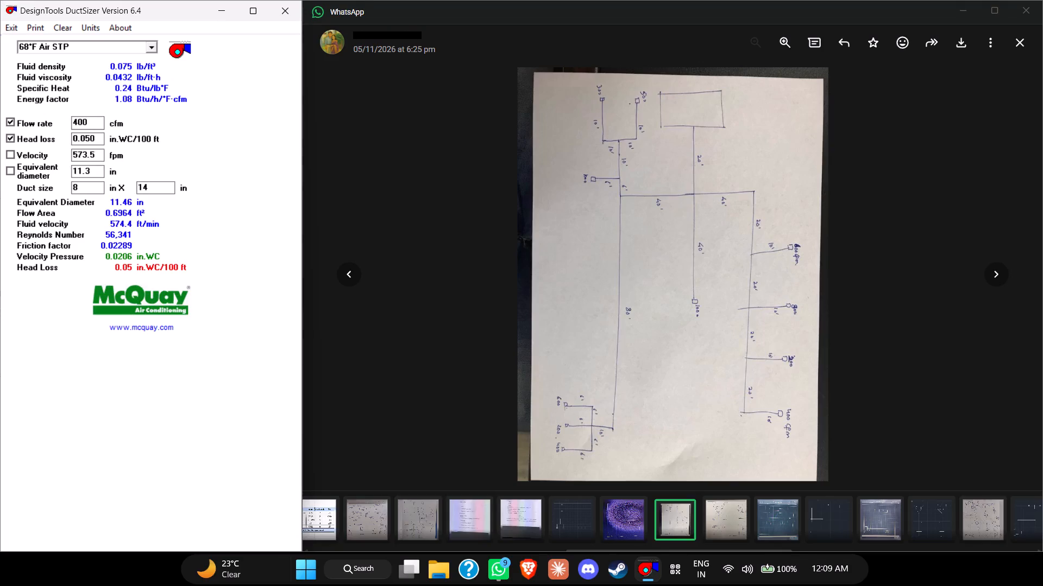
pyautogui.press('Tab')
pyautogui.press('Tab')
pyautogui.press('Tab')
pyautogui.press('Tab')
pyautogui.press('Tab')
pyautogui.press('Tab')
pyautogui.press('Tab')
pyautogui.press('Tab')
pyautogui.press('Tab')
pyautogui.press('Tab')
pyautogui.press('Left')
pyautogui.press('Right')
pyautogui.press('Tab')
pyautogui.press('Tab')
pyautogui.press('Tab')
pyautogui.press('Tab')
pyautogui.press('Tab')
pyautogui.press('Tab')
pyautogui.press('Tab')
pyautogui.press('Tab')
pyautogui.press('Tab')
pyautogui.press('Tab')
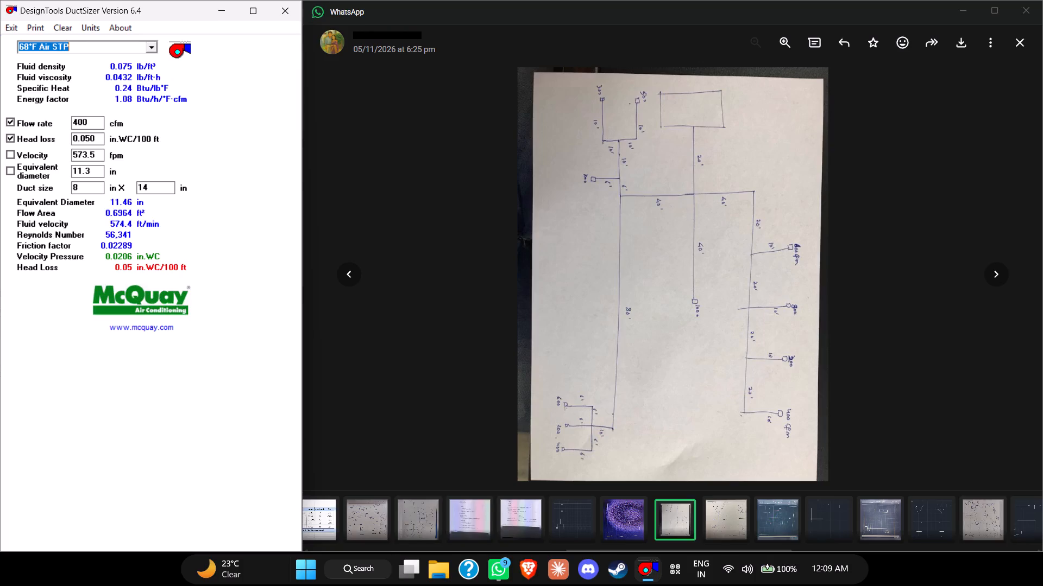
# Set the first side of the 400 cfm duct size to 11 in.
pyautogui.click(93, 187)
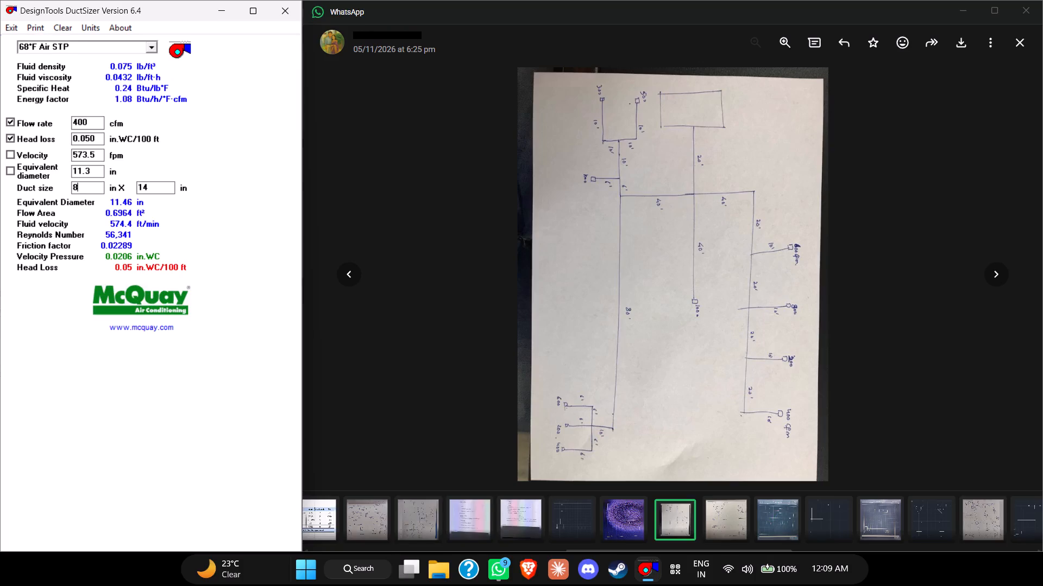
pyautogui.press('BackSpace')
pyautogui.press('BackSpace')
pyautogui.press('BackSpace')
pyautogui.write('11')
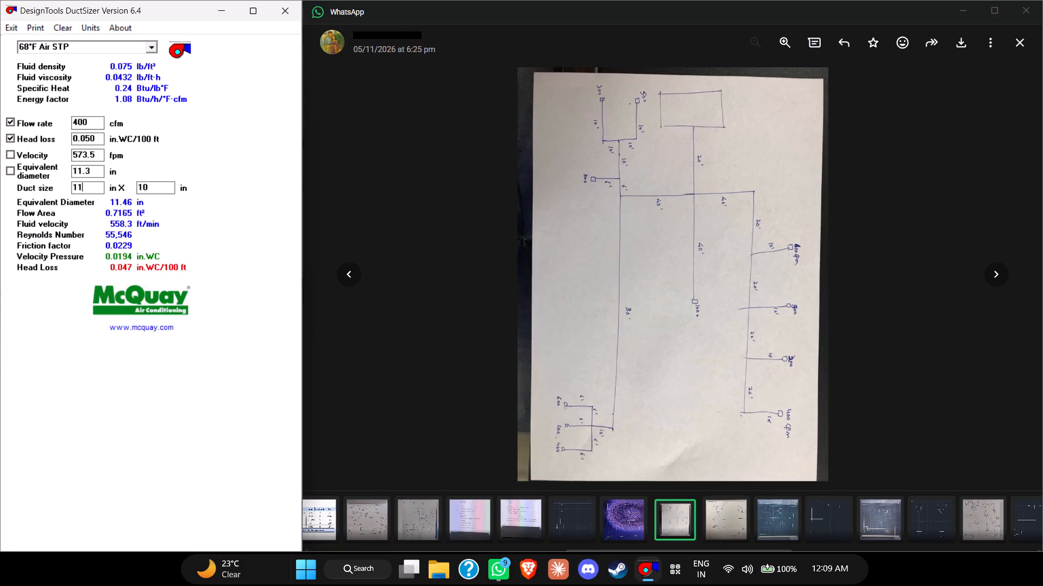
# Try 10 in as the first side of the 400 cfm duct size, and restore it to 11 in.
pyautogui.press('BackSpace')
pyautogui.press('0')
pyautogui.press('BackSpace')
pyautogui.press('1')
# Switch the calculator to metric units and set the first side of the 400 cfm duct size to 300 mm.
pyautogui.click(83, 24)
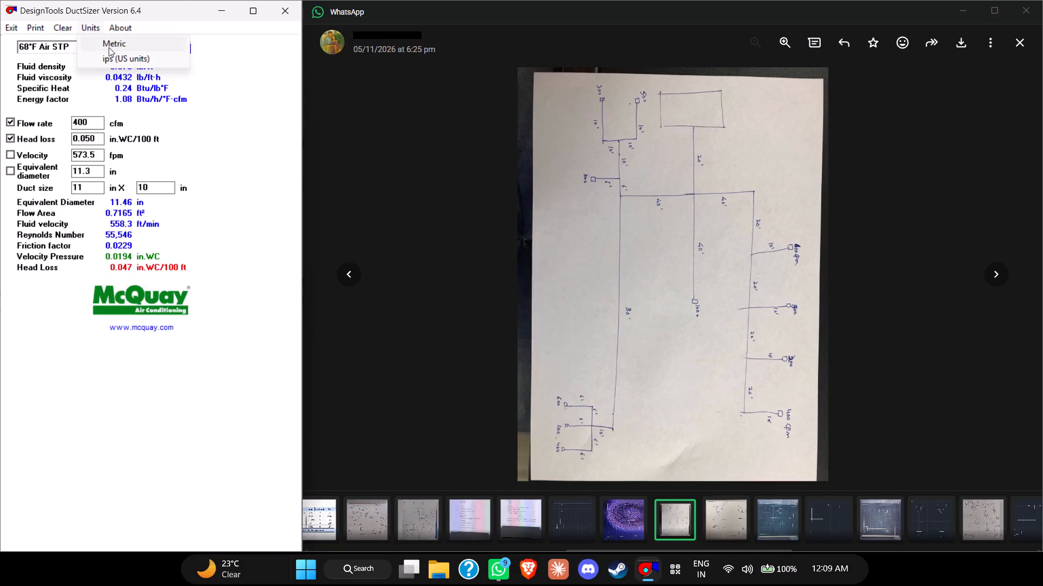
pyautogui.click(109, 47)
pyautogui.click(90, 189)
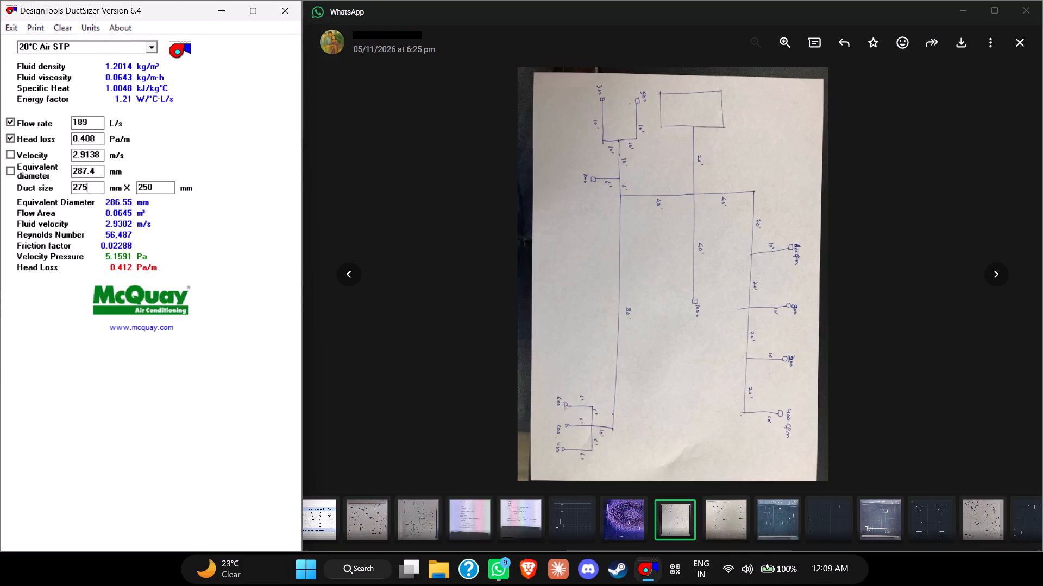
pyautogui.press('BackSpace')
pyautogui.press('BackSpace')
pyautogui.press('BackSpace')
pyautogui.press('BackSpace')
pyautogui.press('BackSpace')
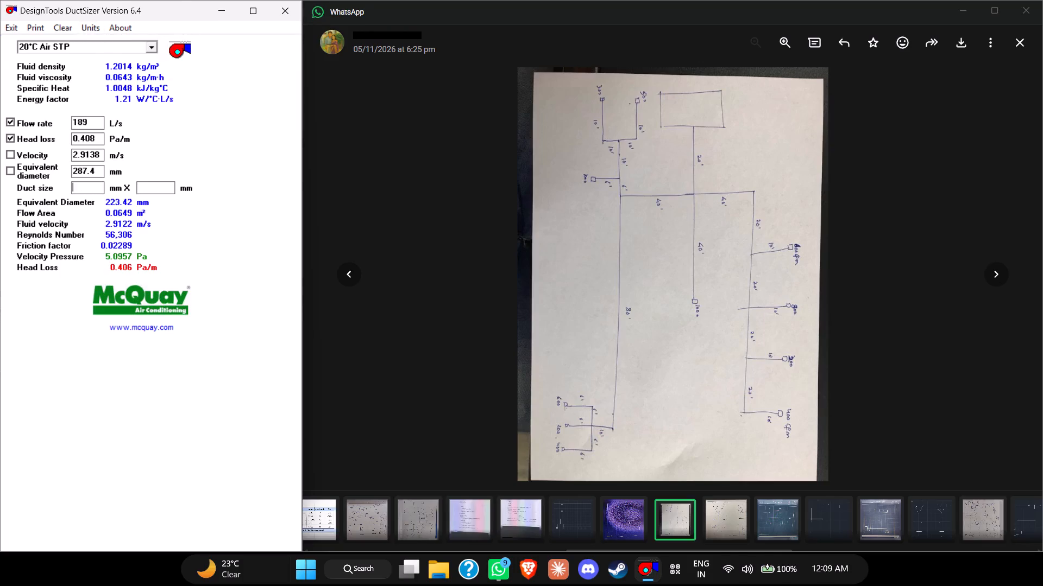
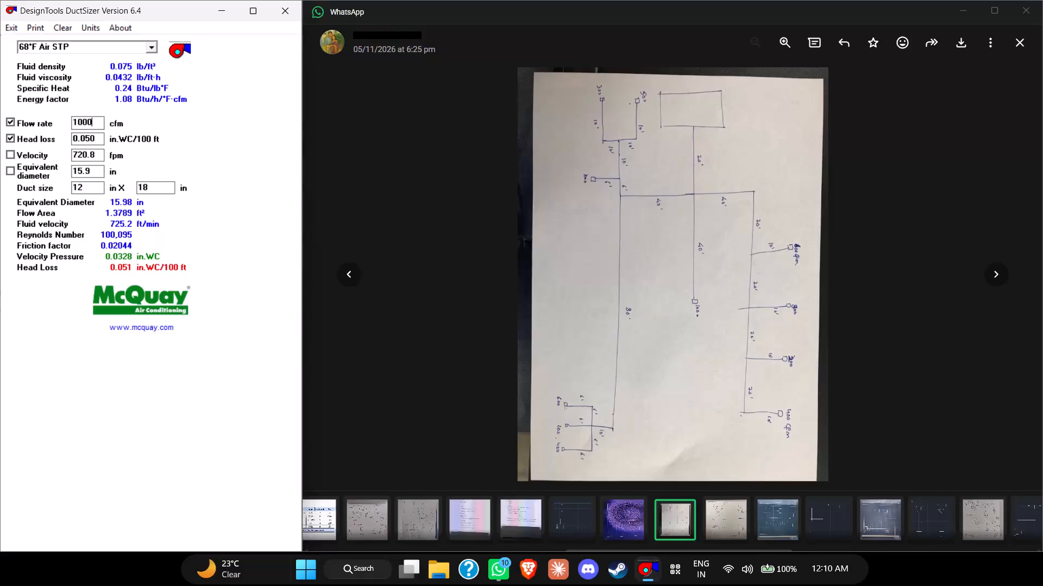
# Set the first side of the 1000 cfm duct size to 15 in.
pyautogui.press('Tab')
pyautogui.press('Tab')
pyautogui.press('Right')
pyautogui.press('Right')
pyautogui.press('Right')
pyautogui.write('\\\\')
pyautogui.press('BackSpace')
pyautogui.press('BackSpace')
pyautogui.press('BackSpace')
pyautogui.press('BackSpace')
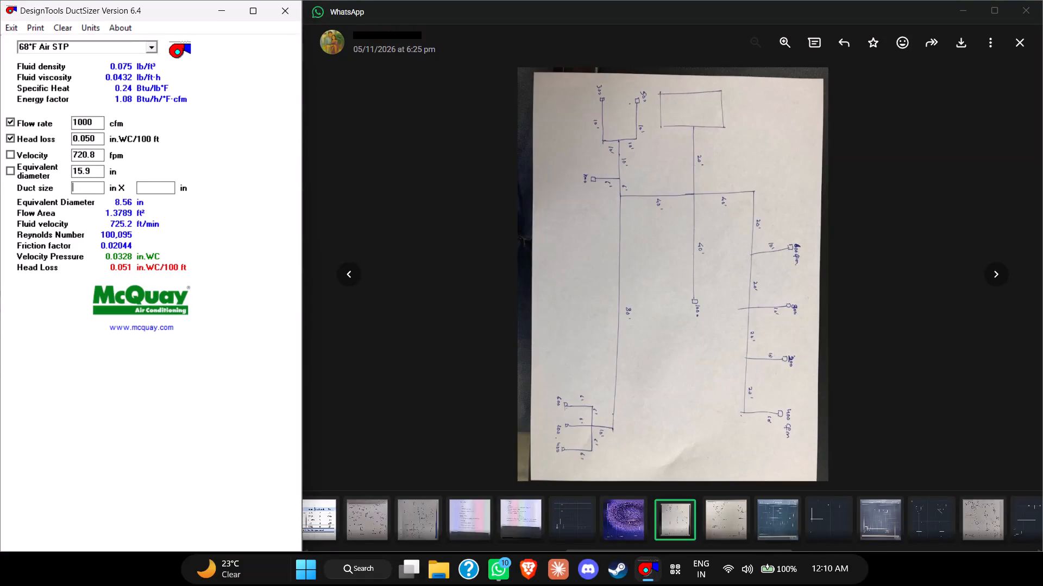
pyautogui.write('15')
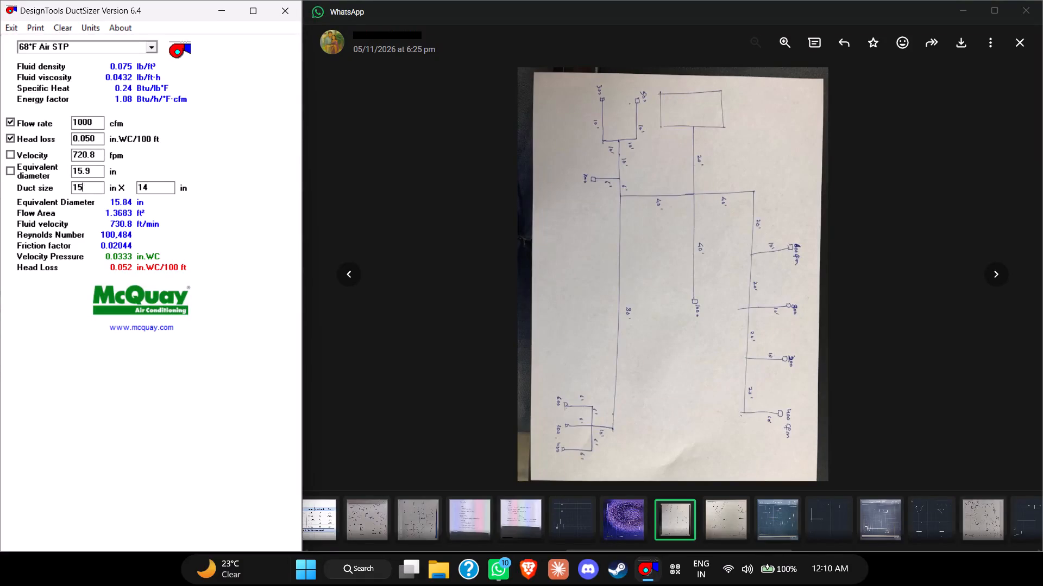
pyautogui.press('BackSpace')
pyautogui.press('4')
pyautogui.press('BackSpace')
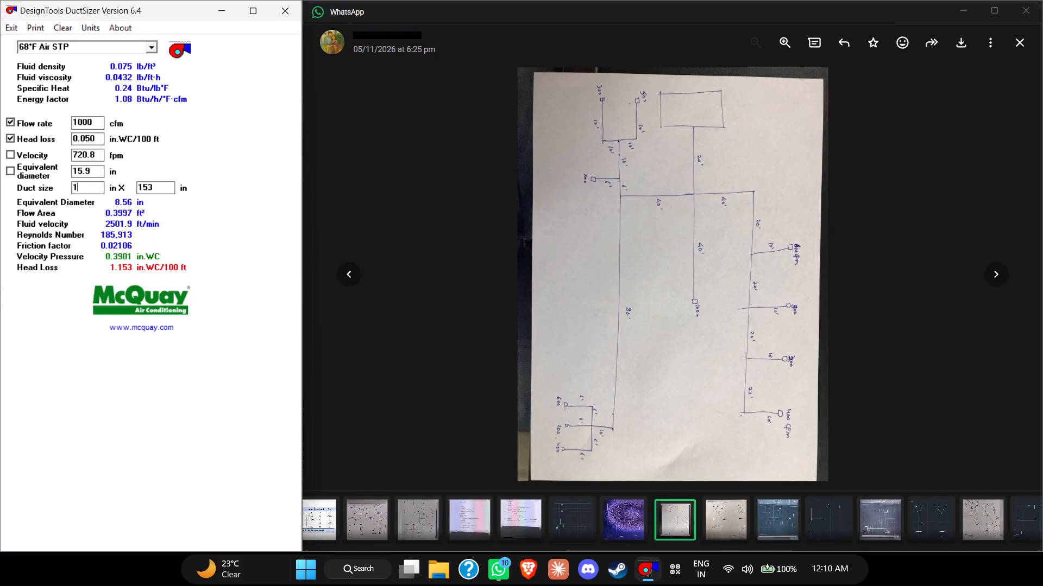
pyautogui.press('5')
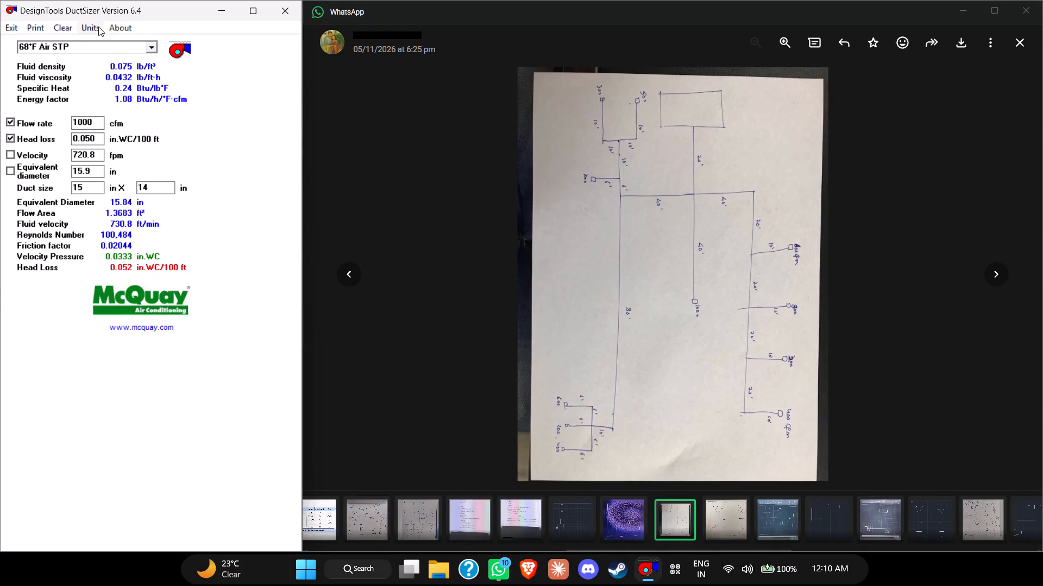
# Switch the calculator to metric units and set the first side of the 1000 cfm duct size to 400 mm.
pyautogui.click(98, 27)
pyautogui.click(110, 39)
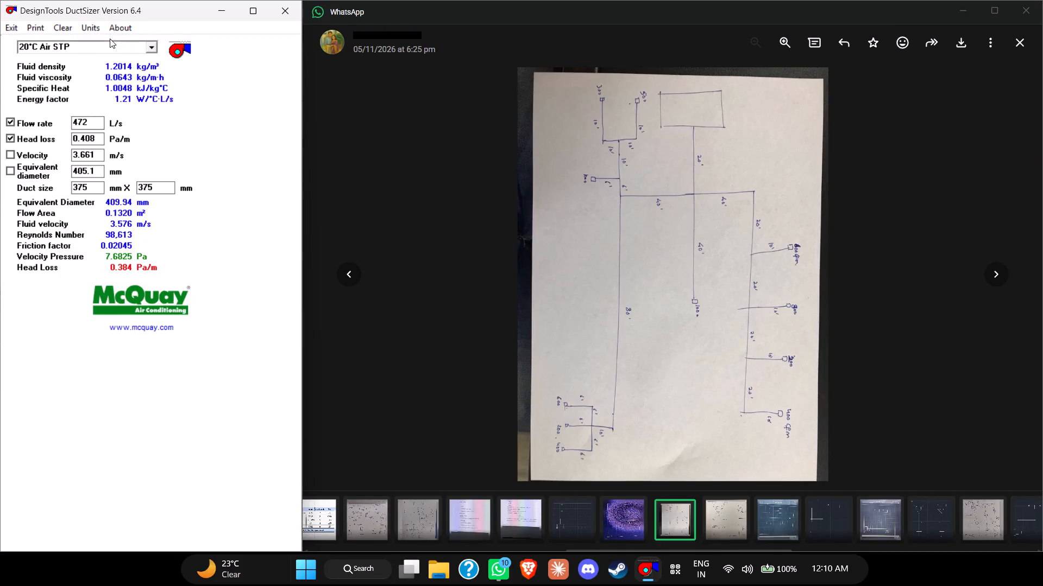
pyautogui.click(93, 185)
pyautogui.press('BackSpace')
pyautogui.press('BackSpace')
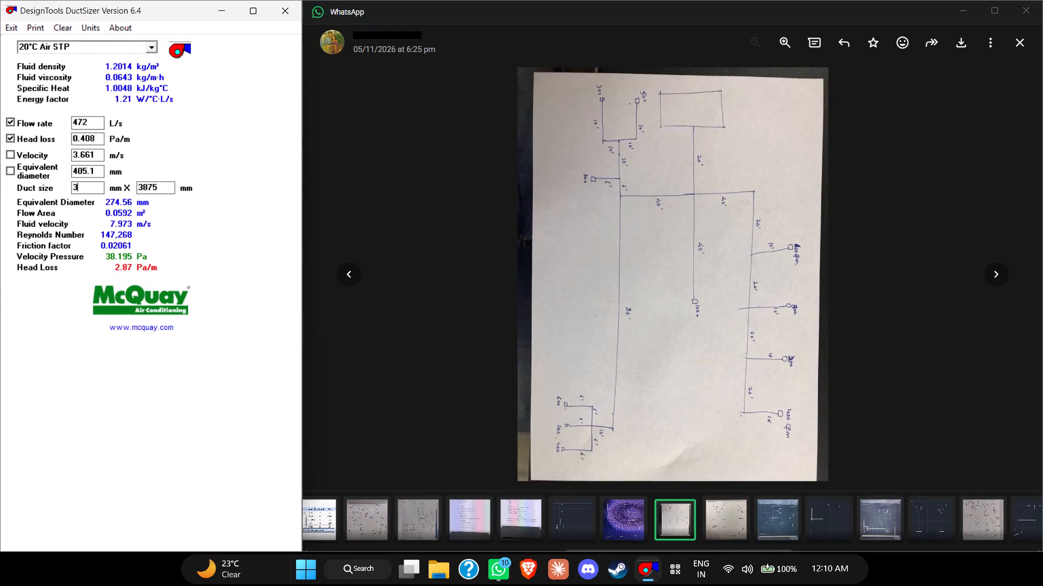
pyautogui.press('BackSpace')
pyautogui.press('BackSpace')
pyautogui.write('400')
pyautogui.click(87, 26)
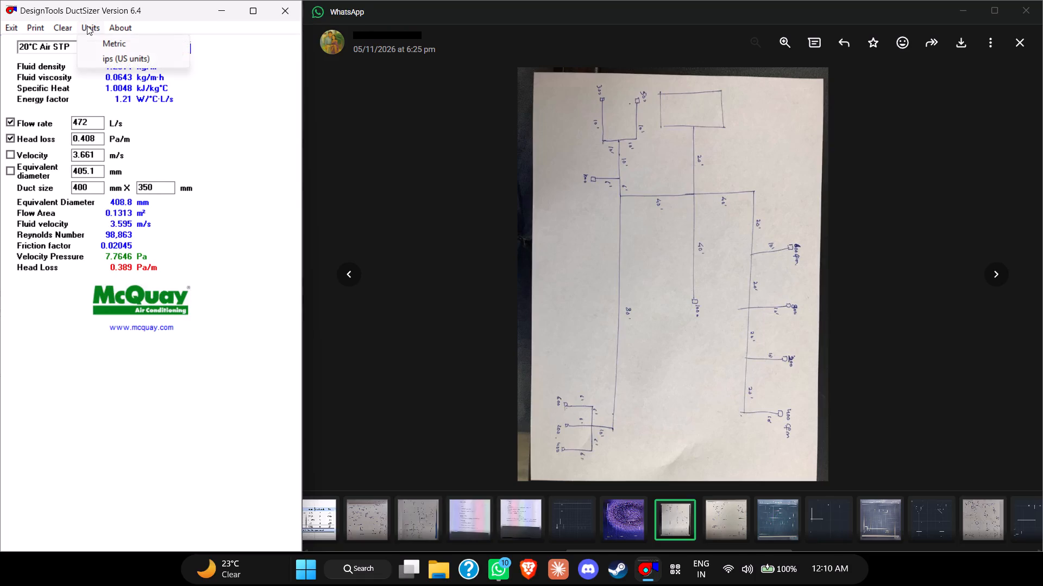
pyautogui.click(124, 46)
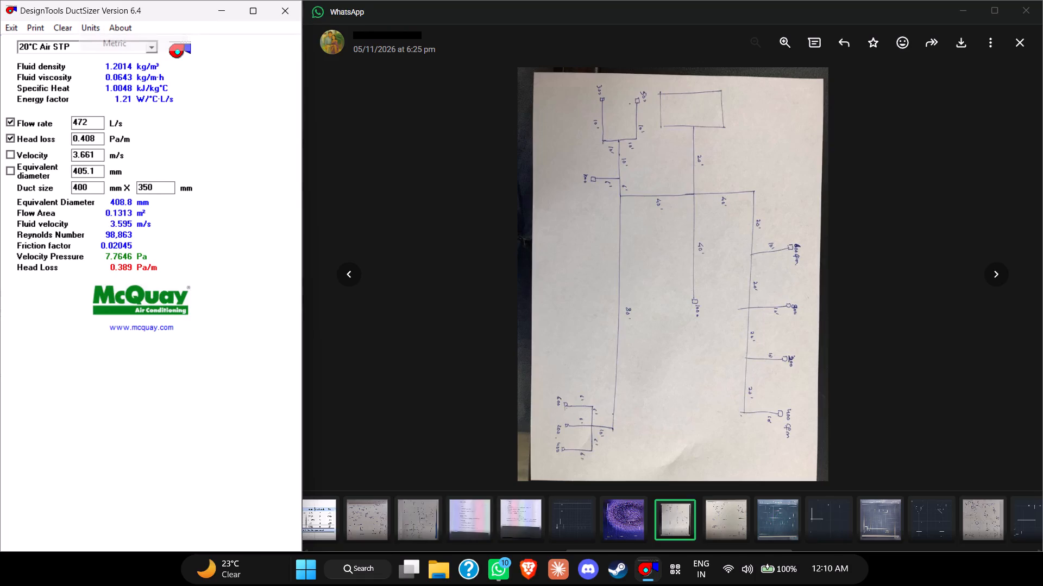
# Switch the calculator's units back to ips (US units).
pyautogui.moveTo(93, 26); pyautogui.dragTo(131, 71)
pyautogui.click(92, 24)
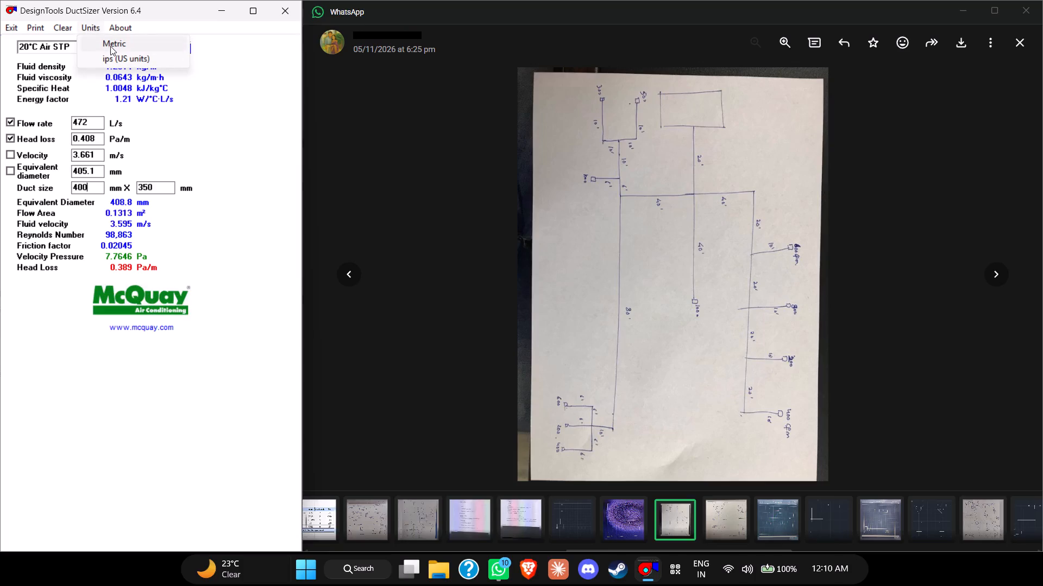
# Return the 1000 cfm duct calculation from metric to ips (US units).
pyautogui.click(119, 53)
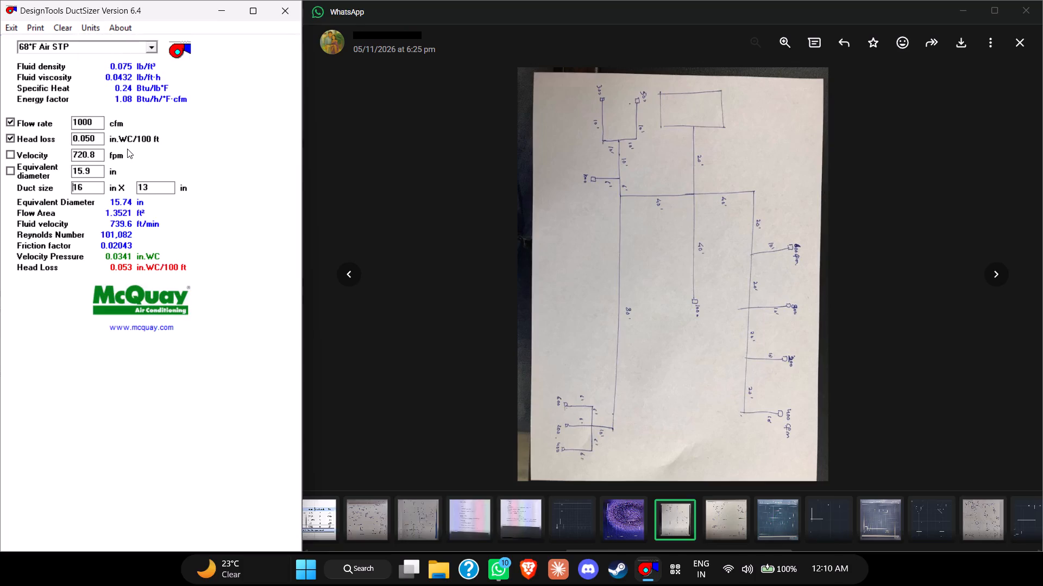
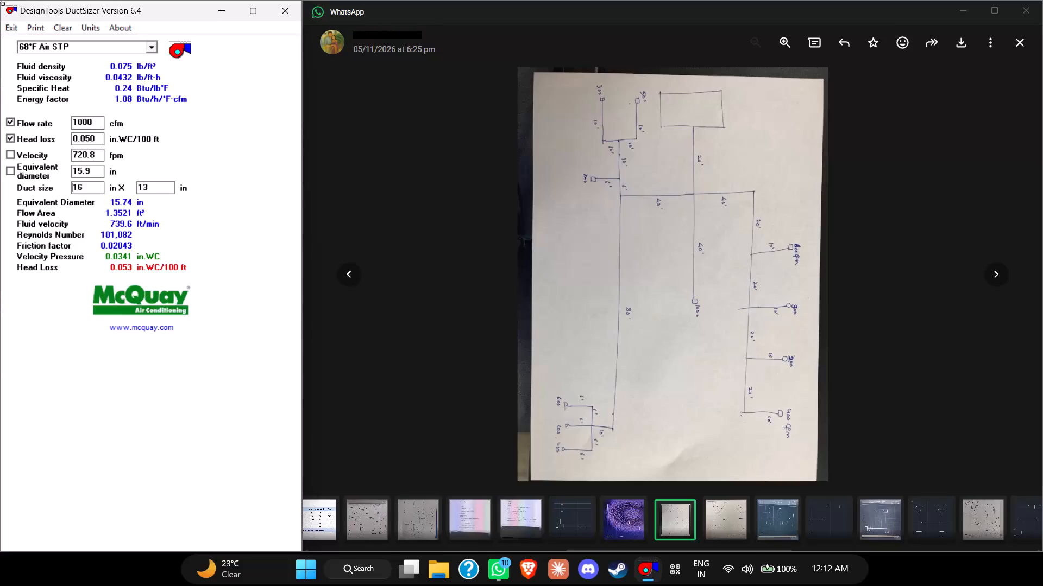
# Set the flow rate to 3000 cfm.
pyautogui.click(76, 120)
pyautogui.press('BackSpace')
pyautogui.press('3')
pyautogui.press('Tab')
pyautogui.press('Tab')
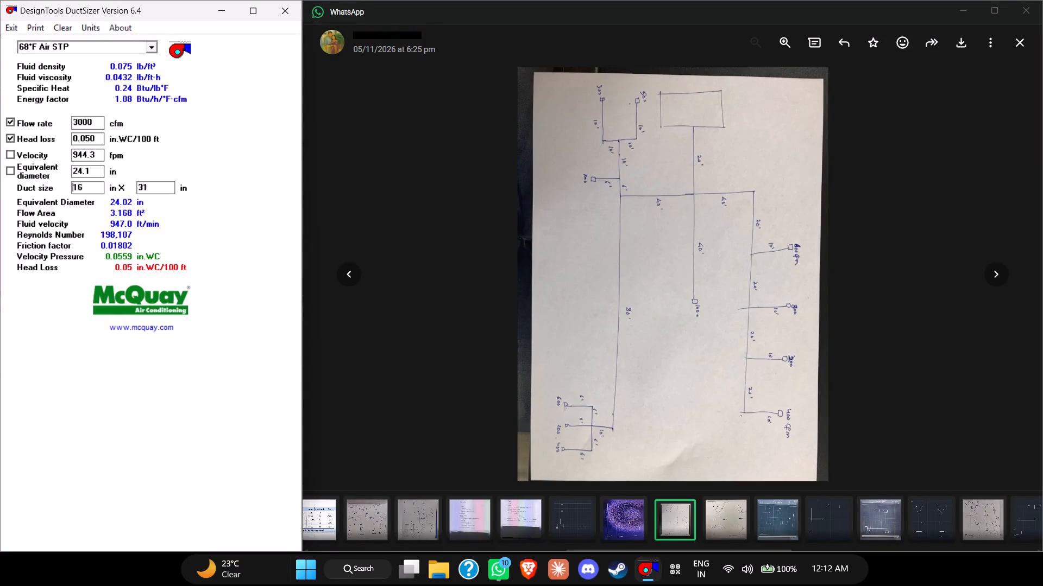
# Set the first side of the 3000 cfm duct size to 24 in.
pyautogui.press('Right')
pyautogui.press('Right')
pyautogui.press('Right')
pyautogui.press('BackSpace')
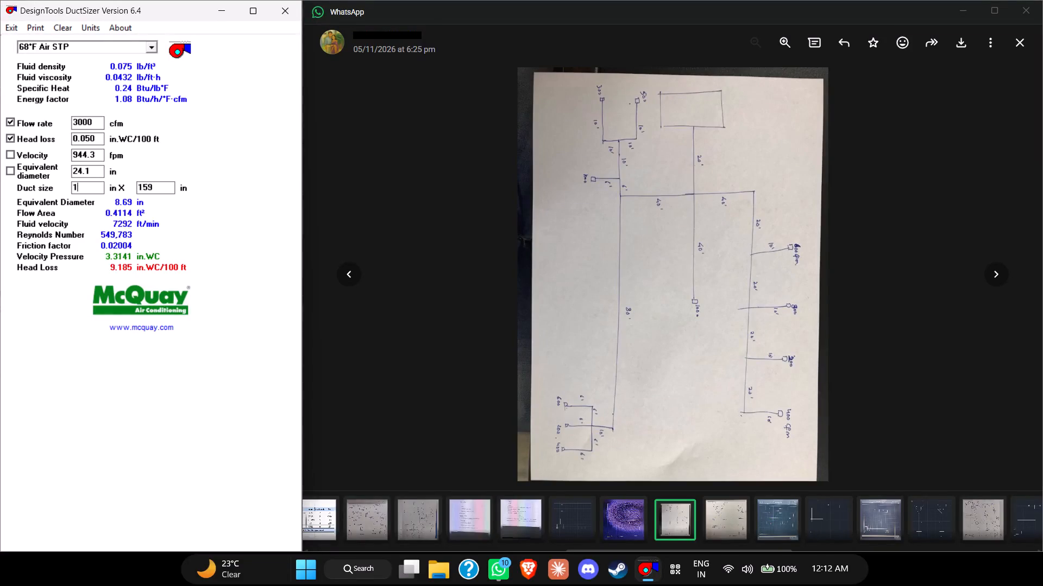
pyautogui.press('BackSpace')
pyautogui.press('BackSpace')
pyautogui.press('BackSpace')
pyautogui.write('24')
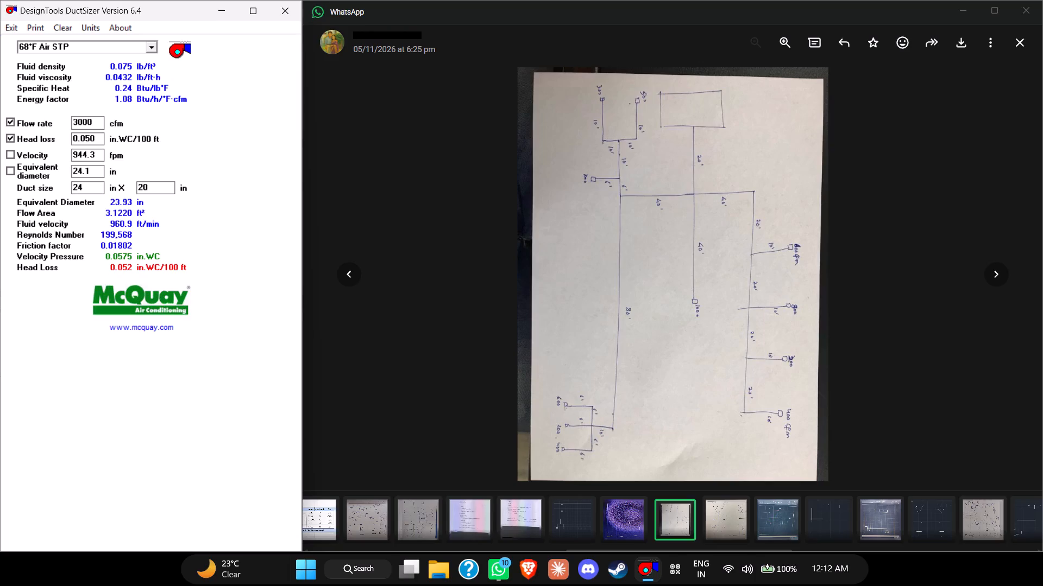
# Try 21, 24 and 23 in as the 3000 cfm duct's first dimension, and settle on 22 in.
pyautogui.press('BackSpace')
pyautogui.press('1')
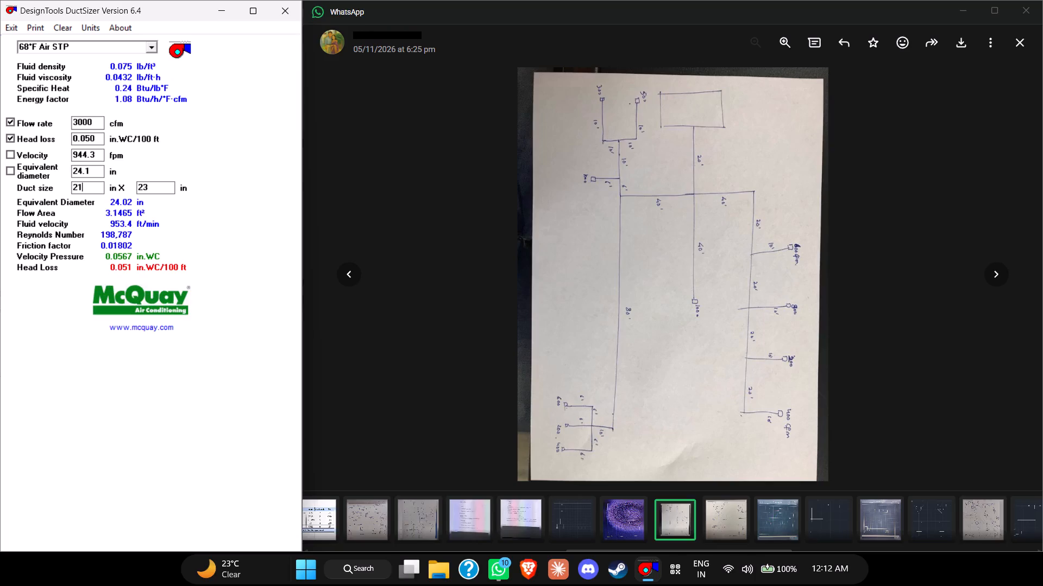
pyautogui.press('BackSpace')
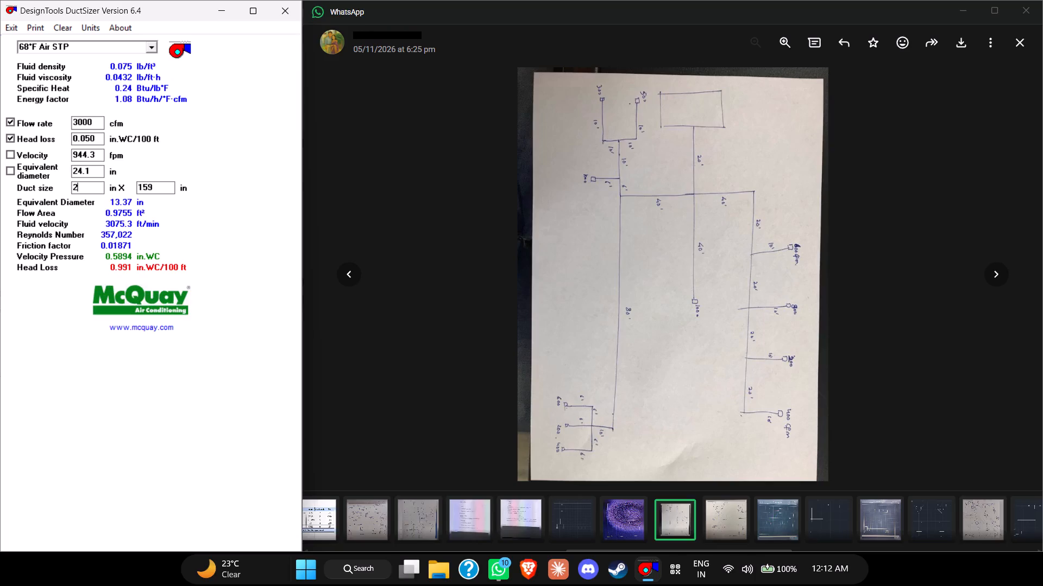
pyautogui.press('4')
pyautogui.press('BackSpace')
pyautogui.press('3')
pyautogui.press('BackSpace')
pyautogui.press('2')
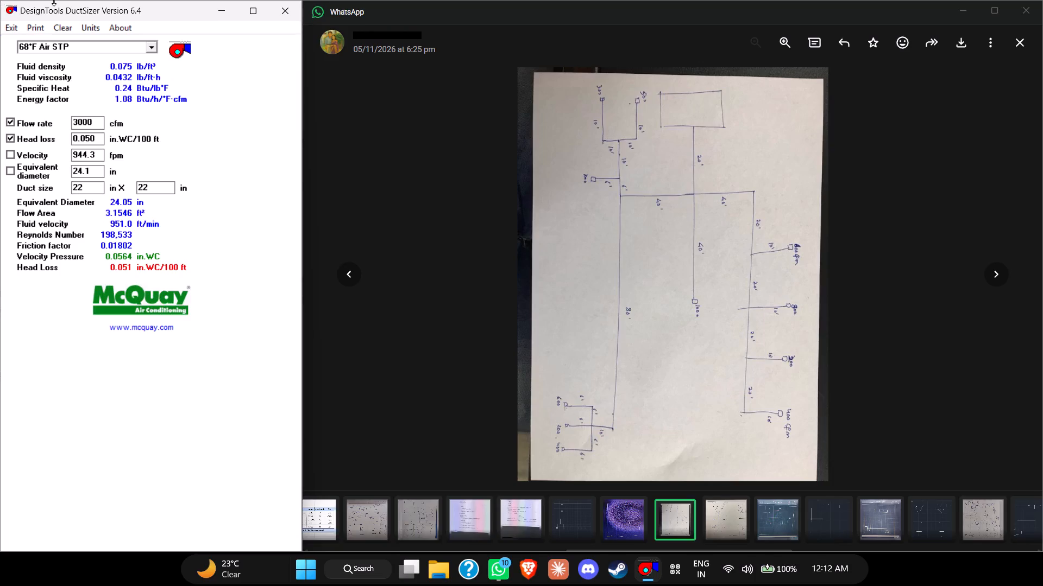
# Convert the 3000 cfm duct to Metric units and set its first dimension to 600 mm.
pyautogui.moveTo(90, 36); pyautogui.dragTo(91, 29)
pyautogui.click(91, 29)
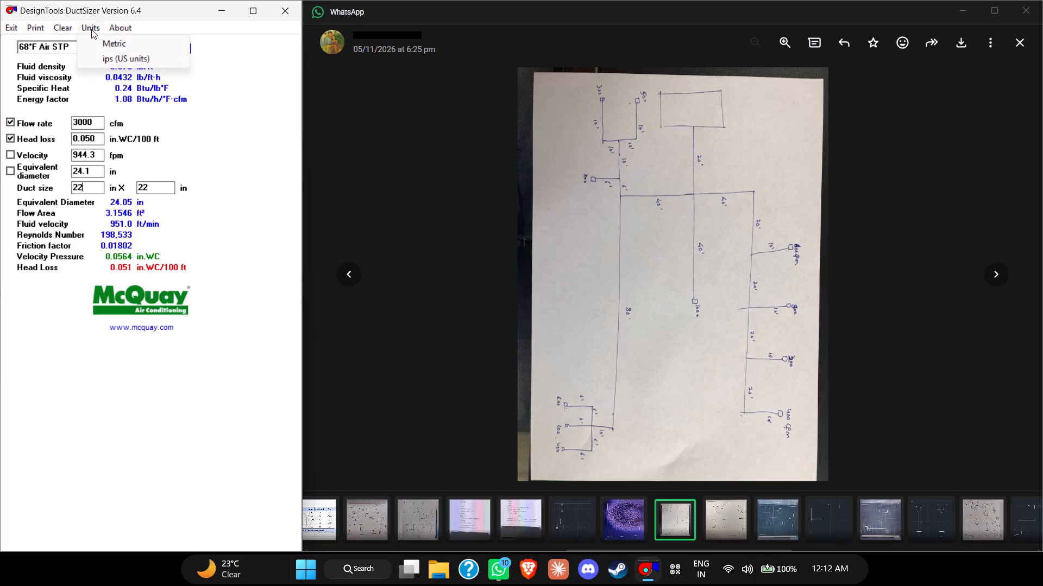
pyautogui.click(116, 44)
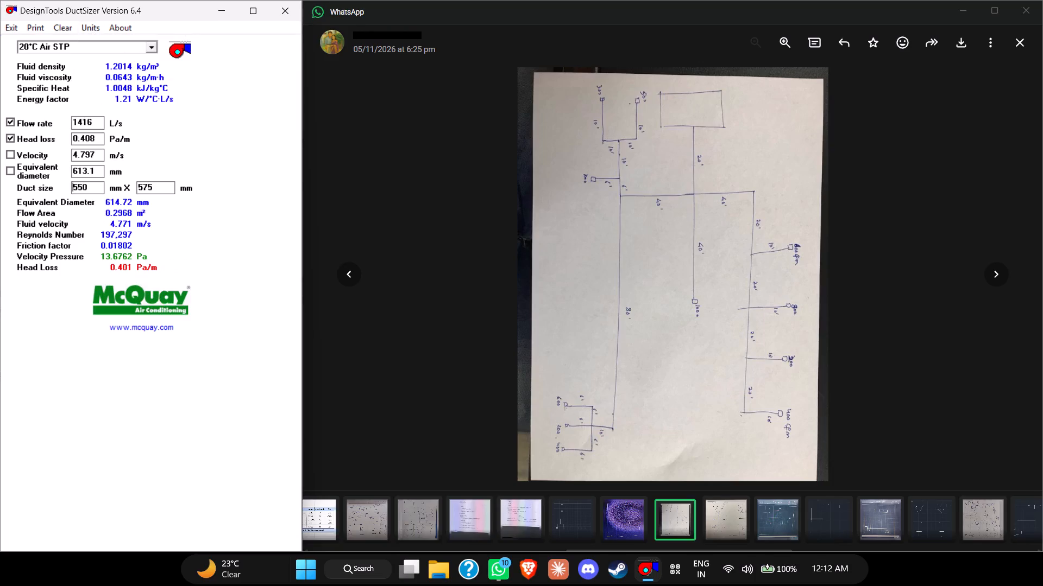
pyautogui.click(94, 184)
pyautogui.press('BackSpace')
pyautogui.press('BackSpace')
pyautogui.press('BackSpace')
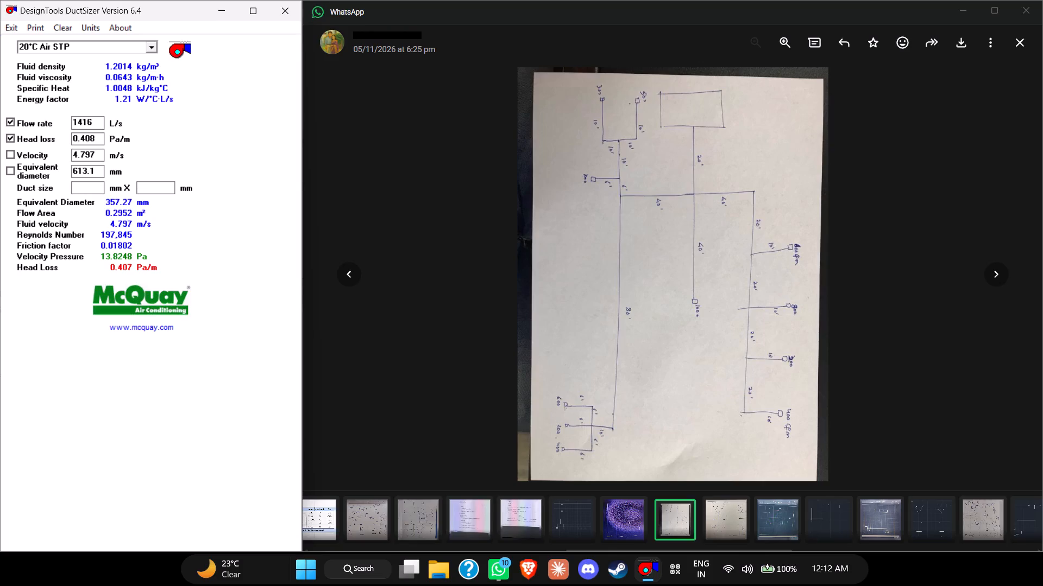
pyautogui.press('BackSpace')
pyautogui.press('5')
pyautogui.press('BackSpace')
pyautogui.press('BackSpace')
pyautogui.write('600')
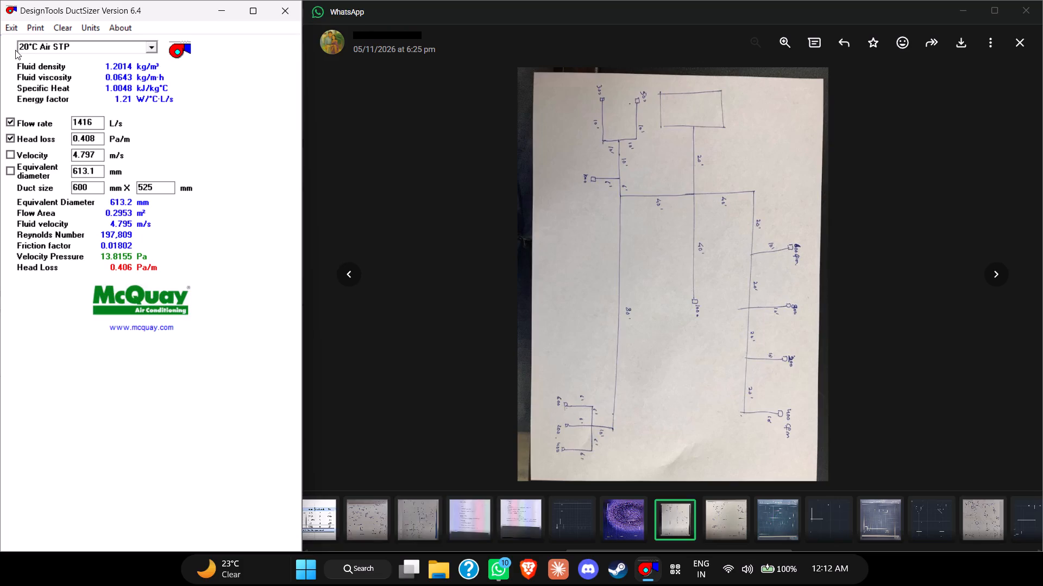
# Switch the calculator's units back to ips (US units).
pyautogui.click(93, 34)
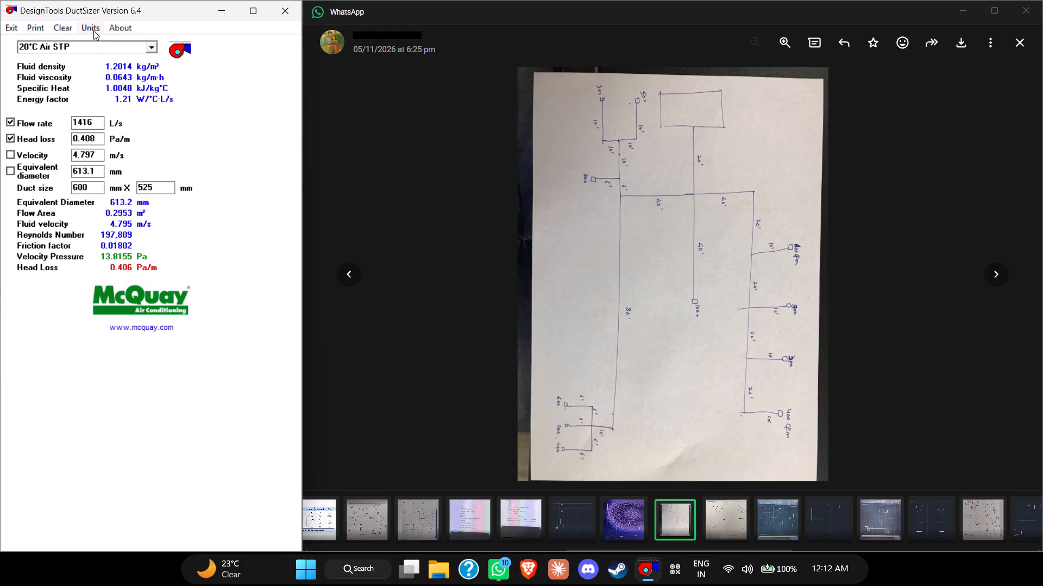
pyautogui.click(93, 30)
pyautogui.click(108, 42)
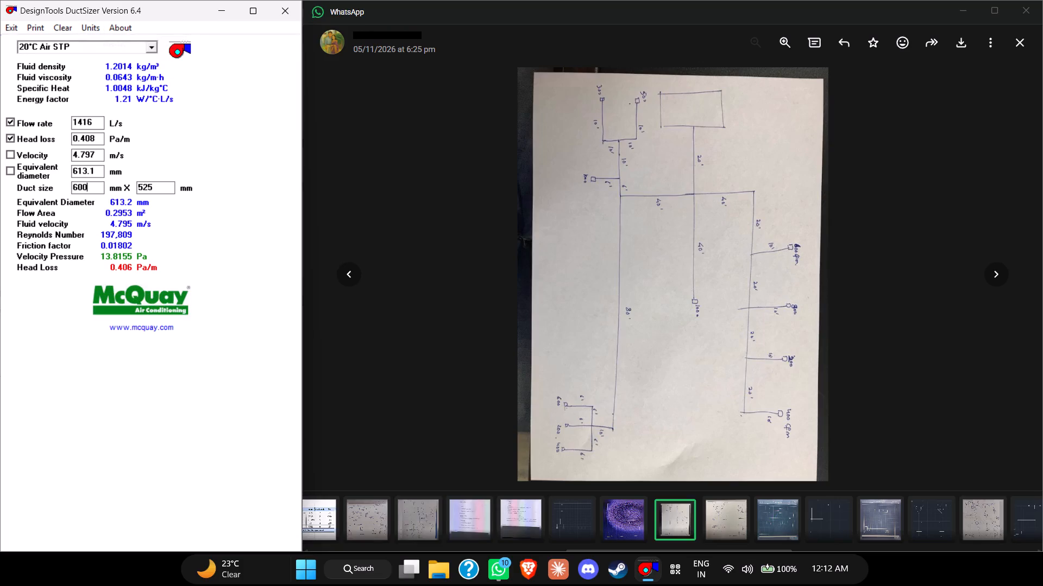
pyautogui.click(102, 31)
pyautogui.click(114, 60)
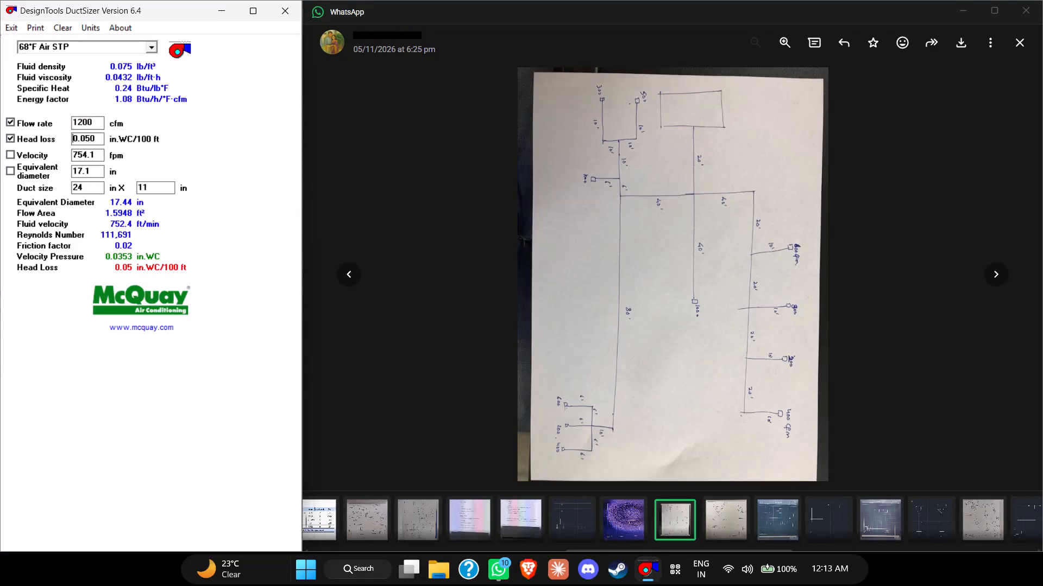
# Try 17 in as the 1200 cfm duct's first dimension and start replacing its last digit.
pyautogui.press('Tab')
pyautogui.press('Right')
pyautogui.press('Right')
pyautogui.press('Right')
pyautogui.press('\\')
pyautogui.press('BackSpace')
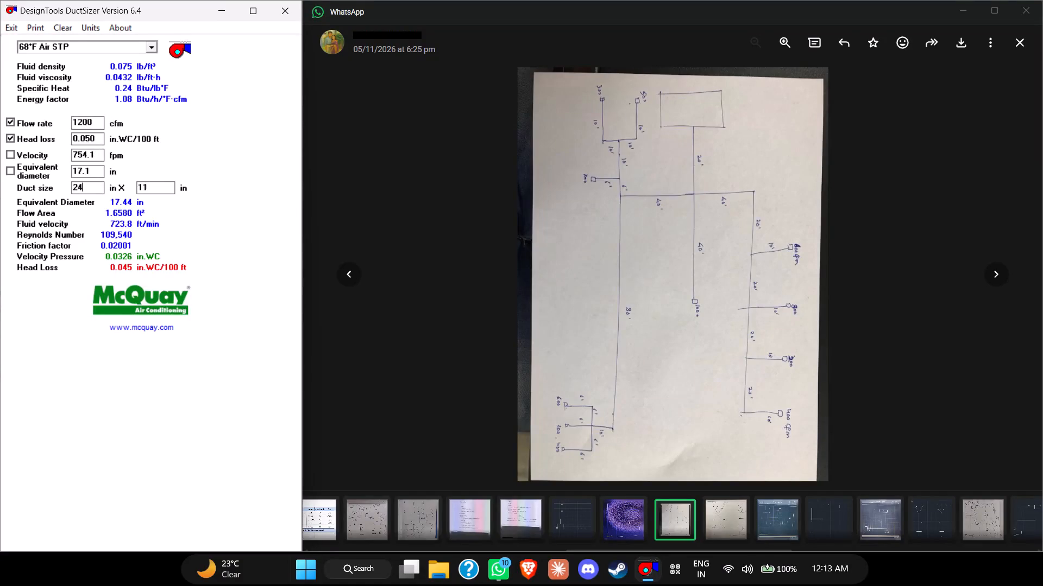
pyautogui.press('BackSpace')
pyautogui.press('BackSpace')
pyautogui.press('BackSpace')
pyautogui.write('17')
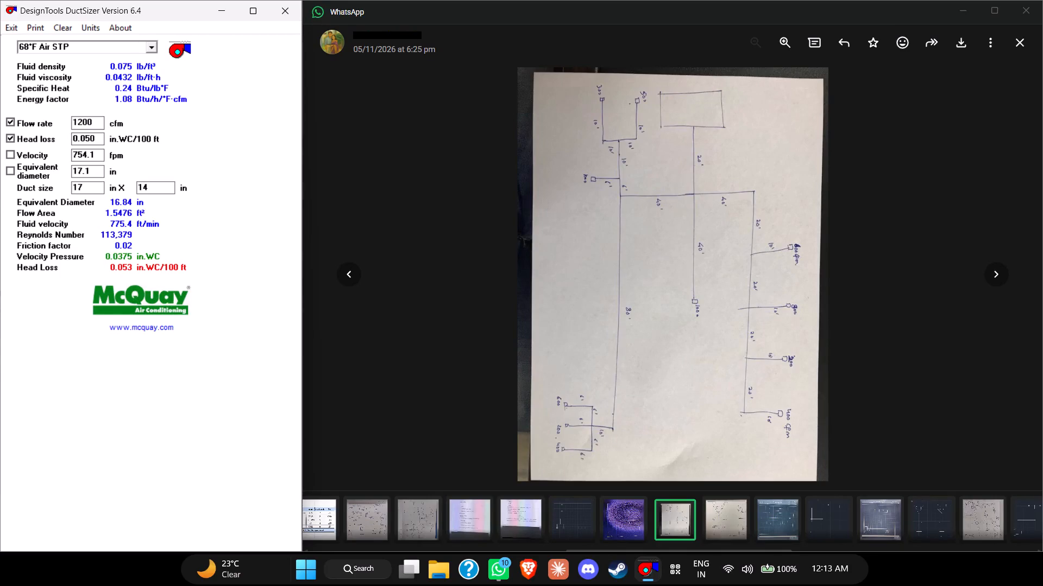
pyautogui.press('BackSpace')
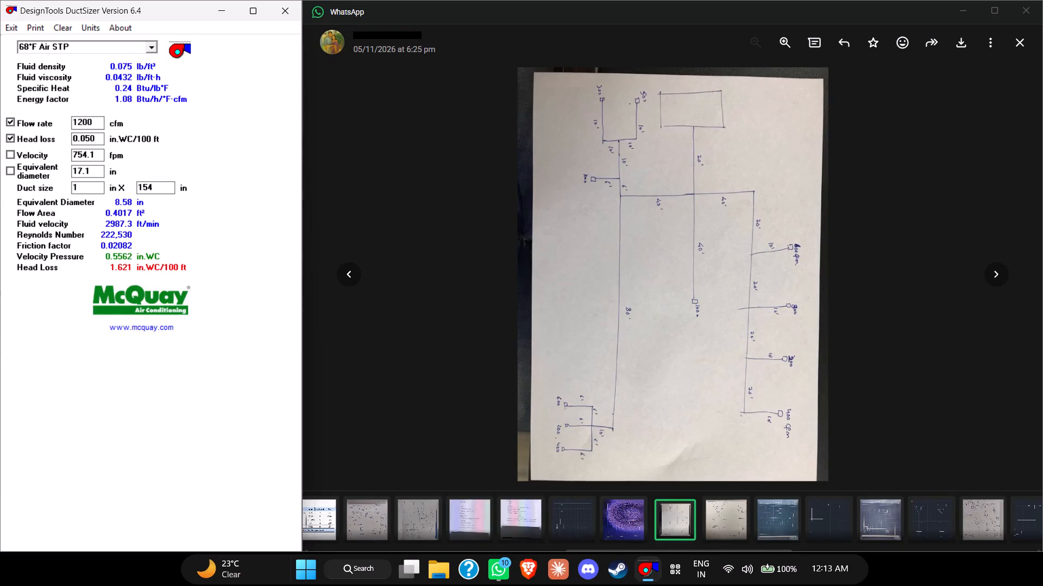
# Try 15 in as the 1200 cfm duct's first dimension, and settle on 16 in.
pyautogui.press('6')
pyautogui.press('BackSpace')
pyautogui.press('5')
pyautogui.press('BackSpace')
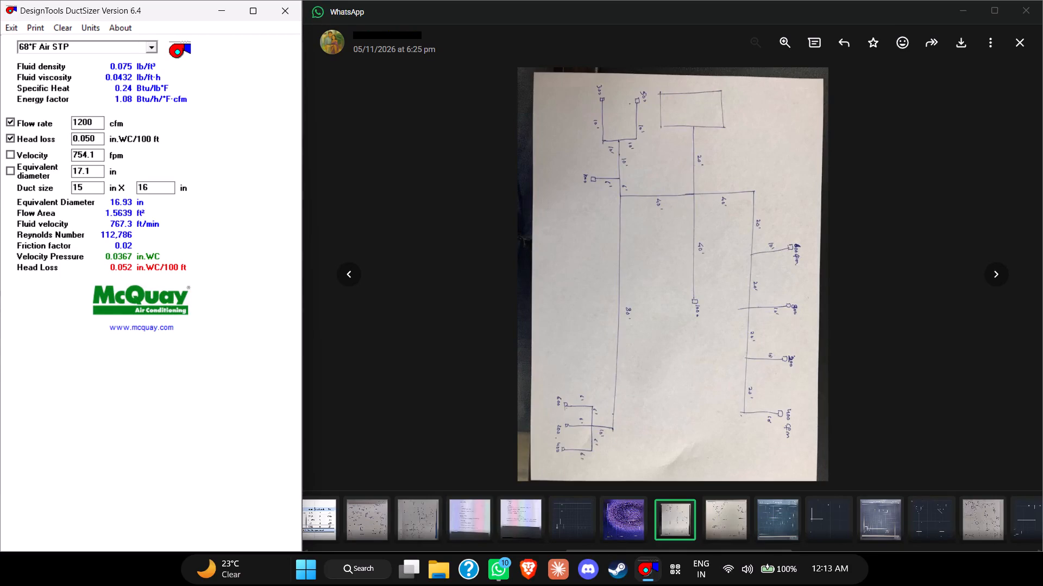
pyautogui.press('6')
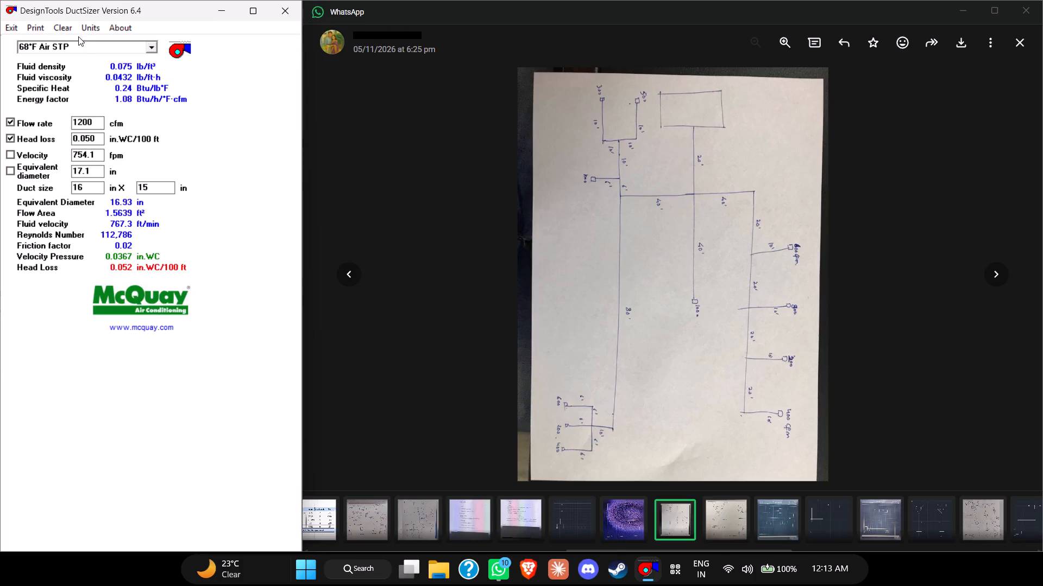
# Check the 1200 cfm duct size in Metric units and return to ips (US units).
pyautogui.click(85, 27)
pyautogui.click(106, 41)
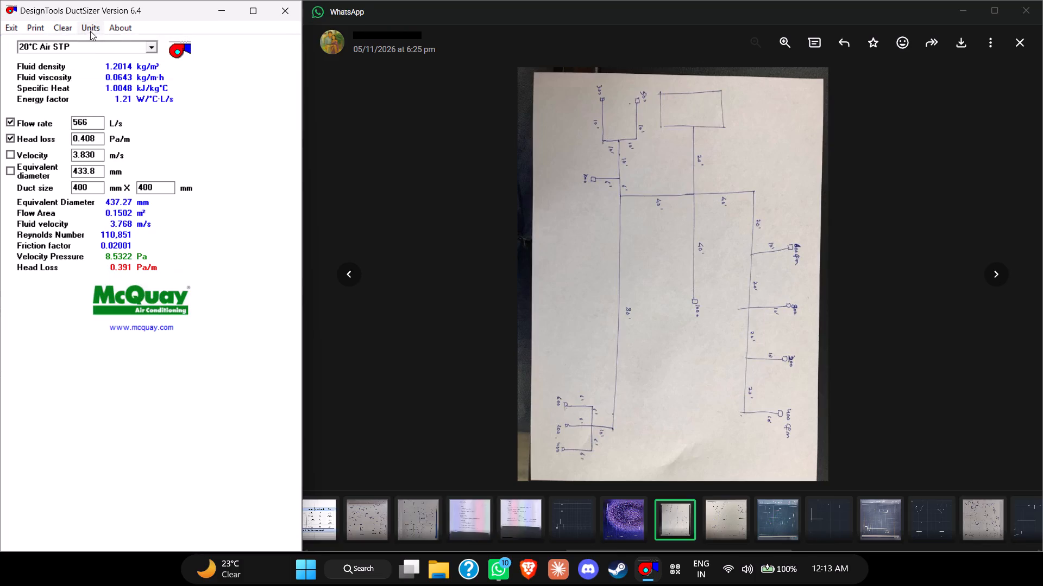
pyautogui.click(89, 28)
pyautogui.click(102, 59)
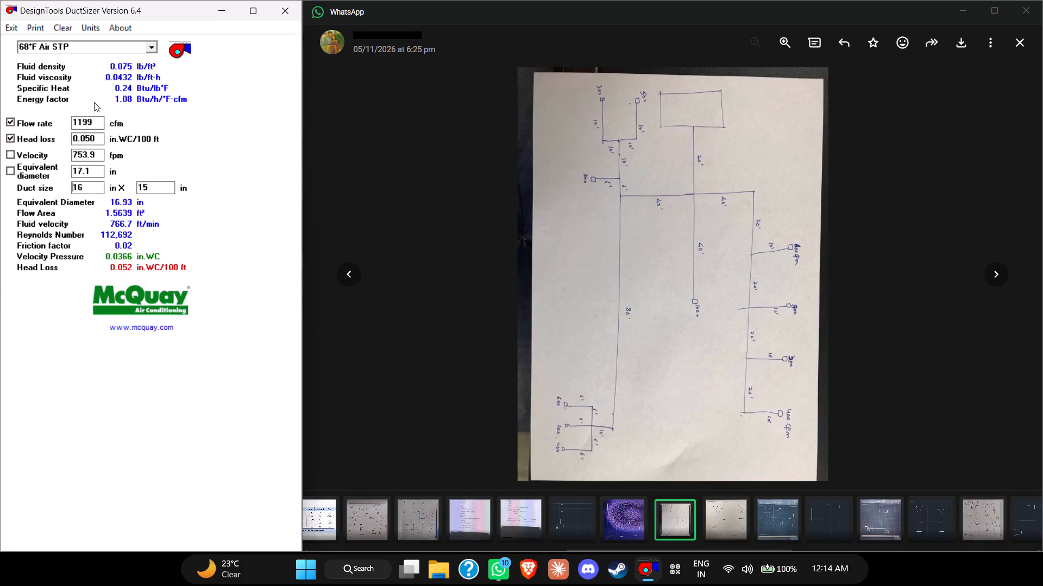
# Set the flow rate to 1800 cfm, try a first duct dimension of 19 in, and settle on 18 in.
pyautogui.doubleClick(97, 122)
pyautogui.write('1800')
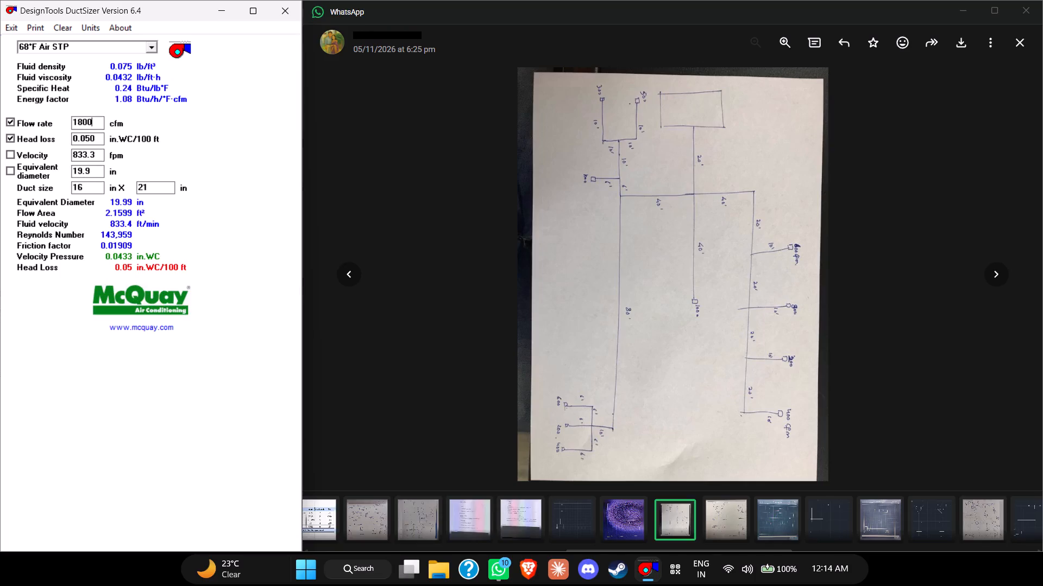
pyautogui.press('Tab')
pyautogui.press('Tab')
pyautogui.press('Right')
pyautogui.press('Right')
pyautogui.press('Right')
pyautogui.press('BackSpace')
pyautogui.press('BackSpace')
pyautogui.press('BackSpace')
pyautogui.press('BackSpace')
pyautogui.write('19')
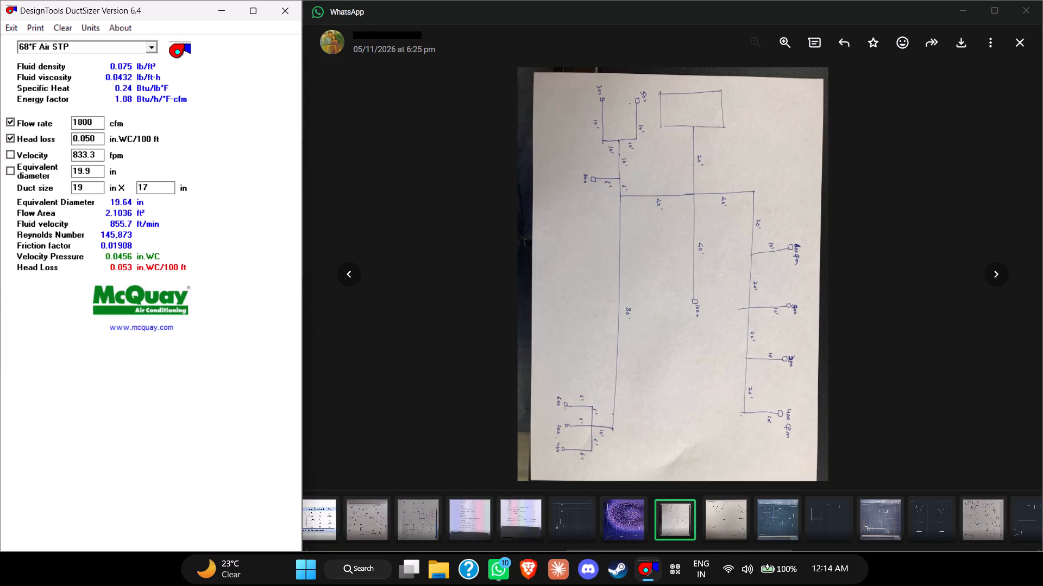
pyautogui.press('BackSpace')
pyautogui.press('8')
# Convert the 1800 cfm duct to Metric units and set its first dimension to 500 mm.
pyautogui.click(89, 26)
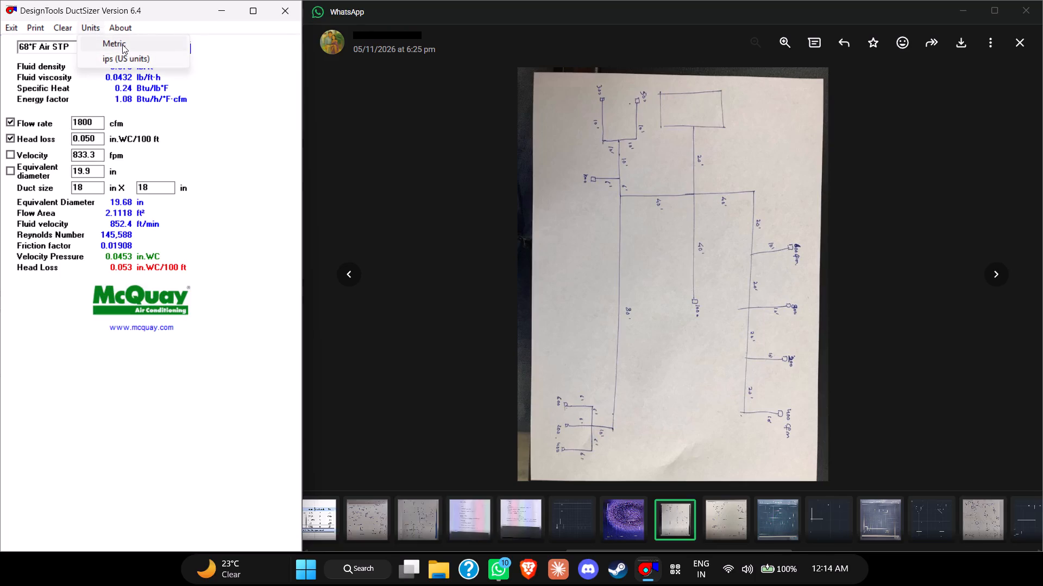
pyautogui.click(122, 44)
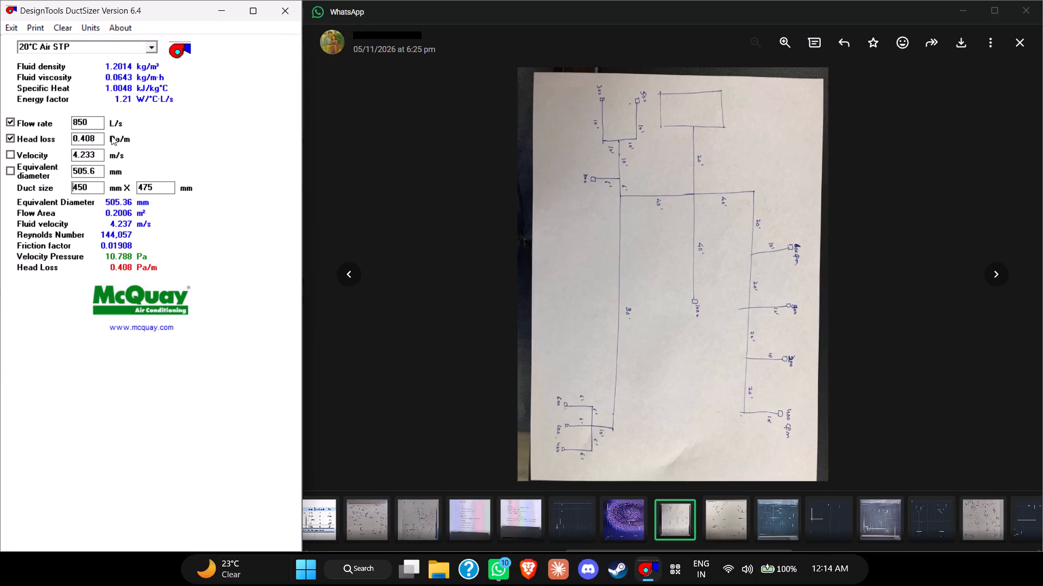
pyautogui.click(92, 189)
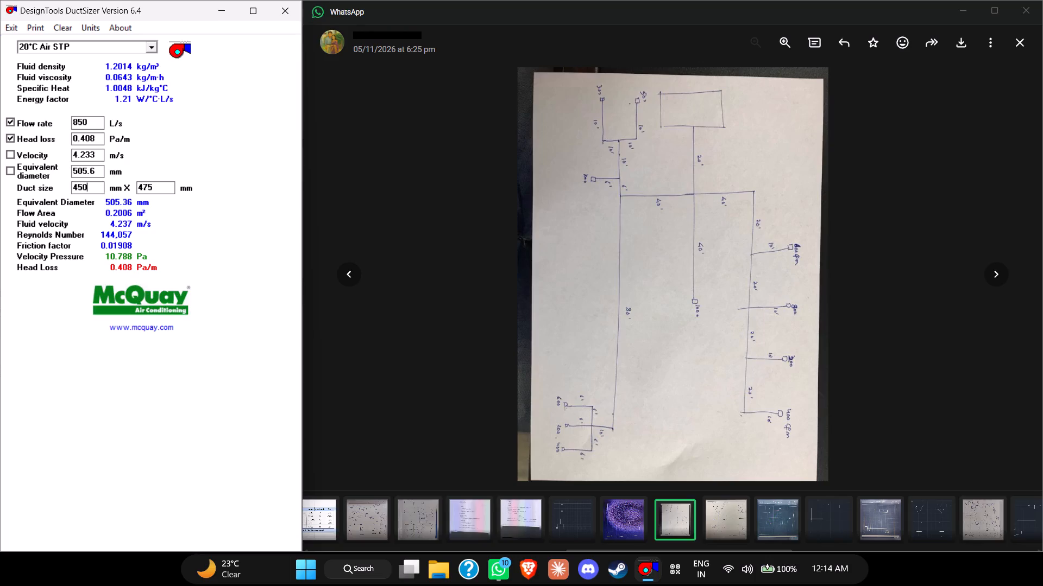
pyautogui.doubleClick(92, 189)
pyautogui.doubleClick(92, 189)
pyautogui.doubleClick(92, 189)
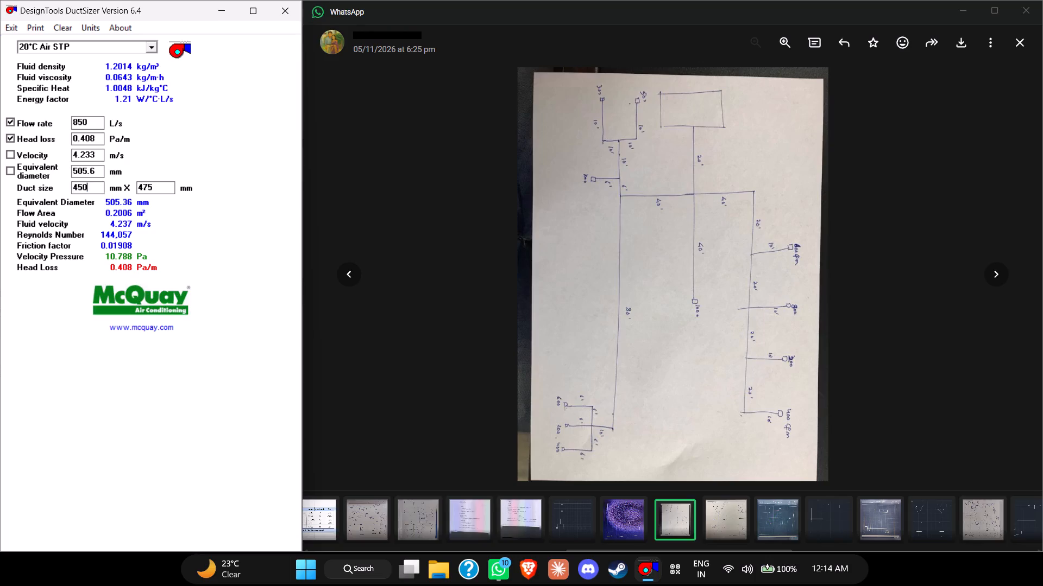
pyautogui.click(92, 189)
pyautogui.click(92, 189)
pyautogui.write('500')
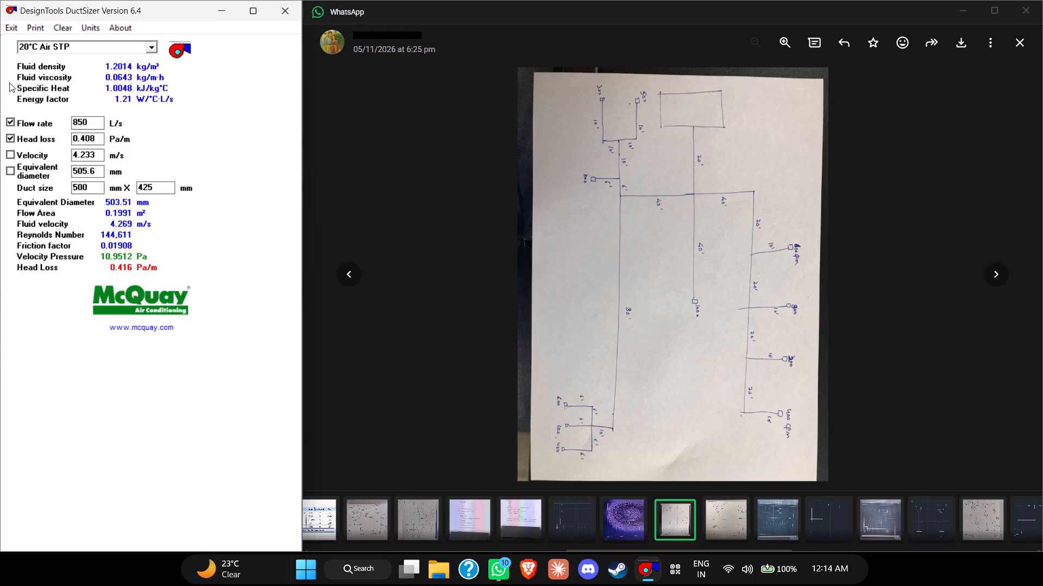
# Switch the calculator's units back to ips (US units).
pyautogui.click(94, 22)
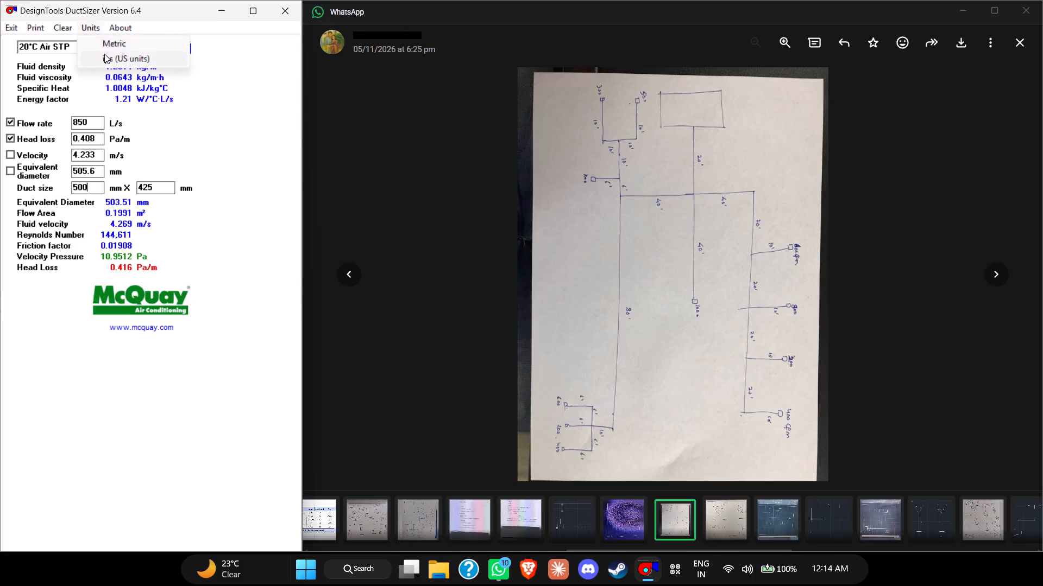
pyautogui.click(104, 54)
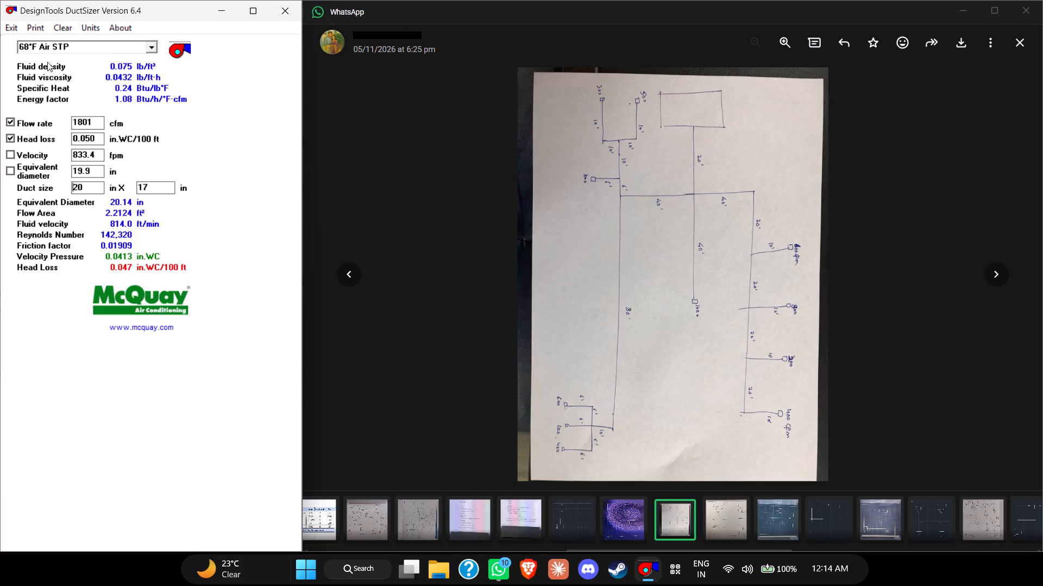
# Set the flow rate to 1000 cfm, compare first duct dimensions of 15 in and 14 in, and settle on 15 in.
pyautogui.doubleClick(88, 120)
pyautogui.write('1000')
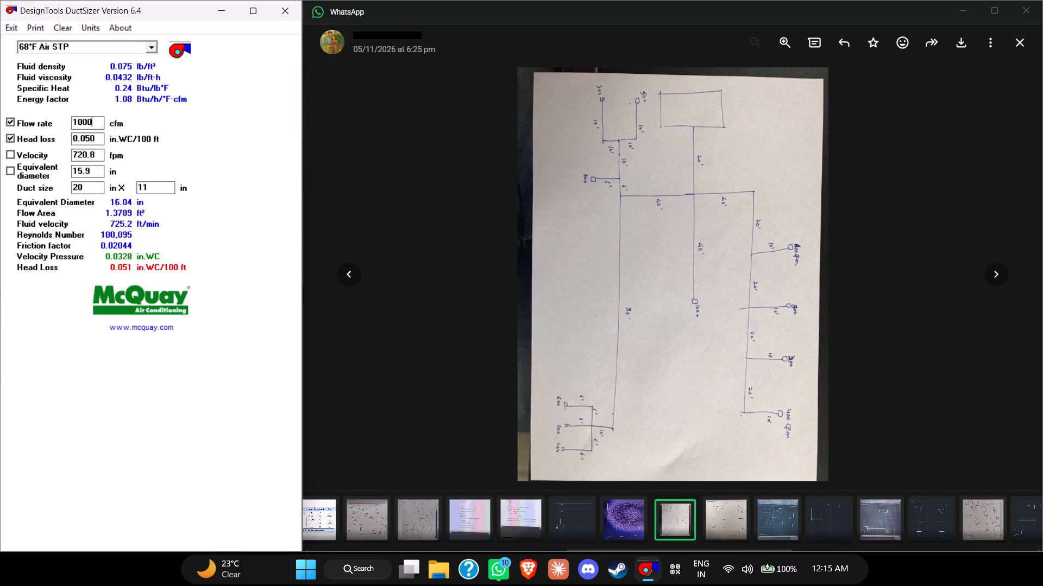
pyautogui.press('Tab')
pyautogui.press('Tab')
pyautogui.press('Right')
pyautogui.press('Right')
pyautogui.press('Right')
pyautogui.press('BackSpace')
pyautogui.press('BackSpace')
pyautogui.press('BackSpace')
pyautogui.write('15')
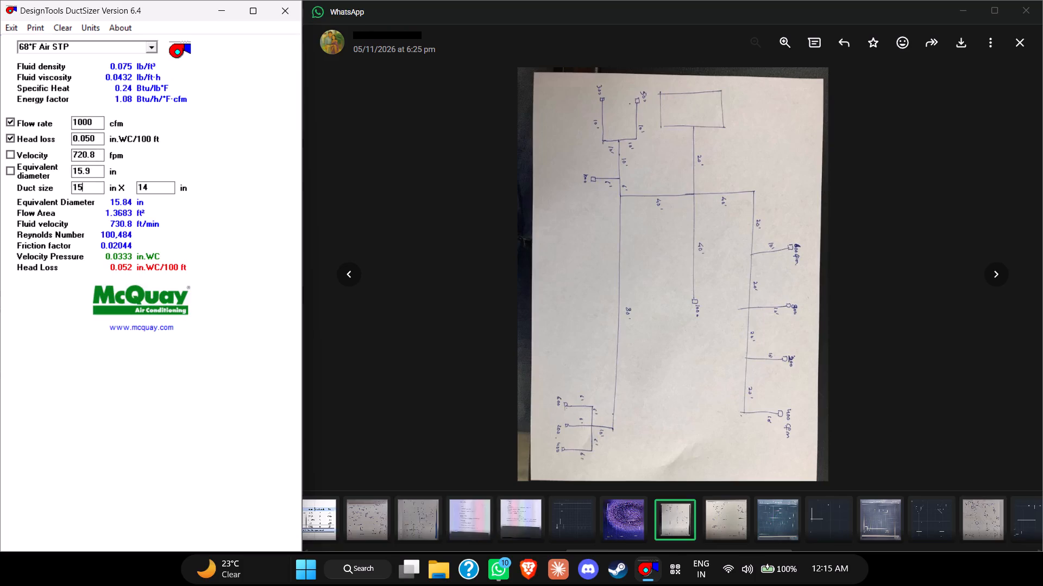
pyautogui.press('BackSpace')
pyautogui.press('4')
pyautogui.press('BackSpace')
pyautogui.press('5')
# Convert the 1000 cfm duct to Metric units and set its first dimension to 400 mm.
pyautogui.click(97, 31)
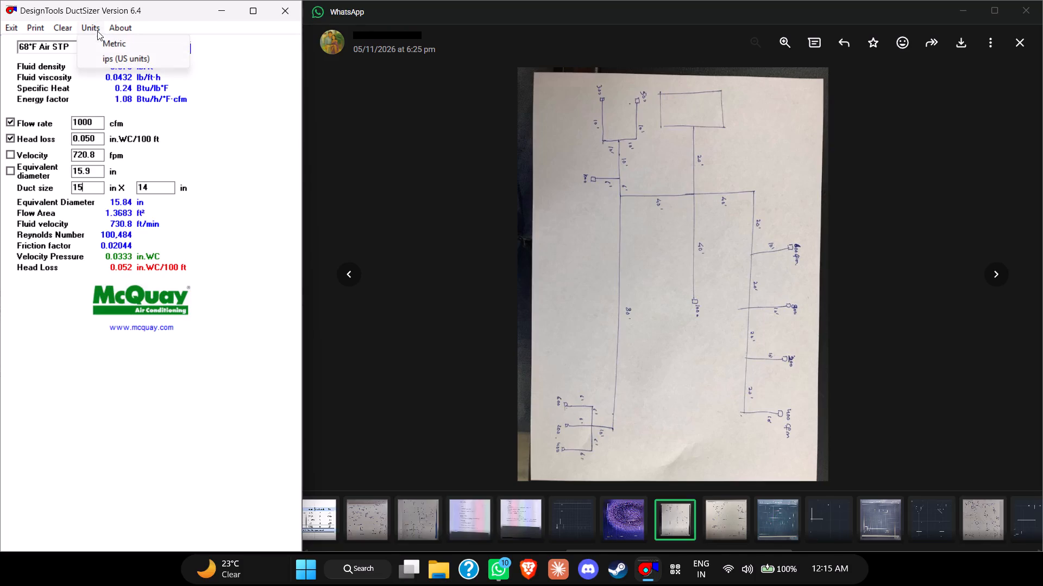
pyautogui.click(101, 41)
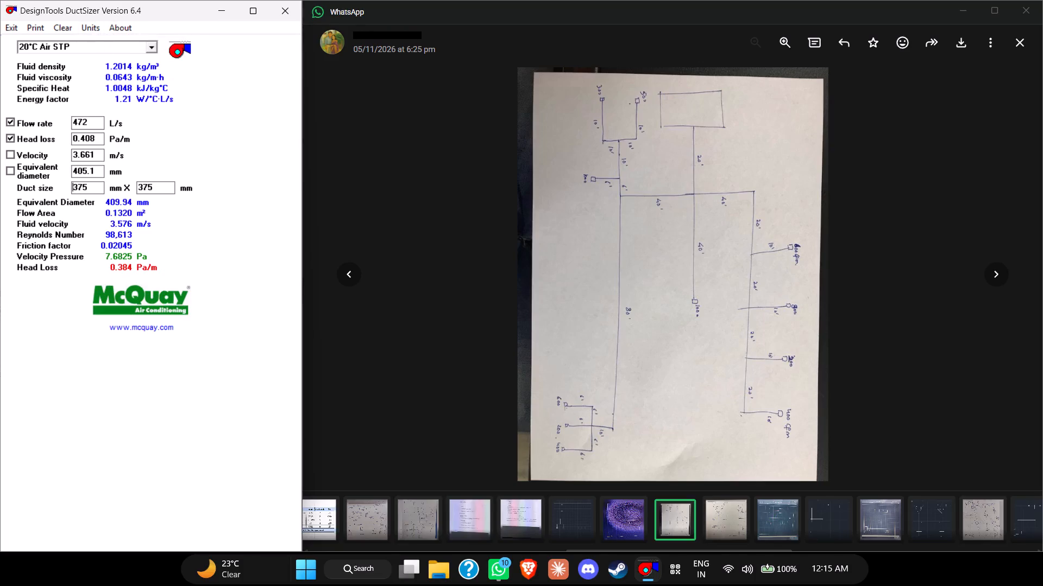
pyautogui.click(101, 186)
pyautogui.press('BackSpace')
pyautogui.press('BackSpace')
pyautogui.press('BackSpace')
pyautogui.press('BackSpace')
pyautogui.write('40')
pyautogui.press('BackSpace')
pyautogui.press('0')
pyautogui.press('0')
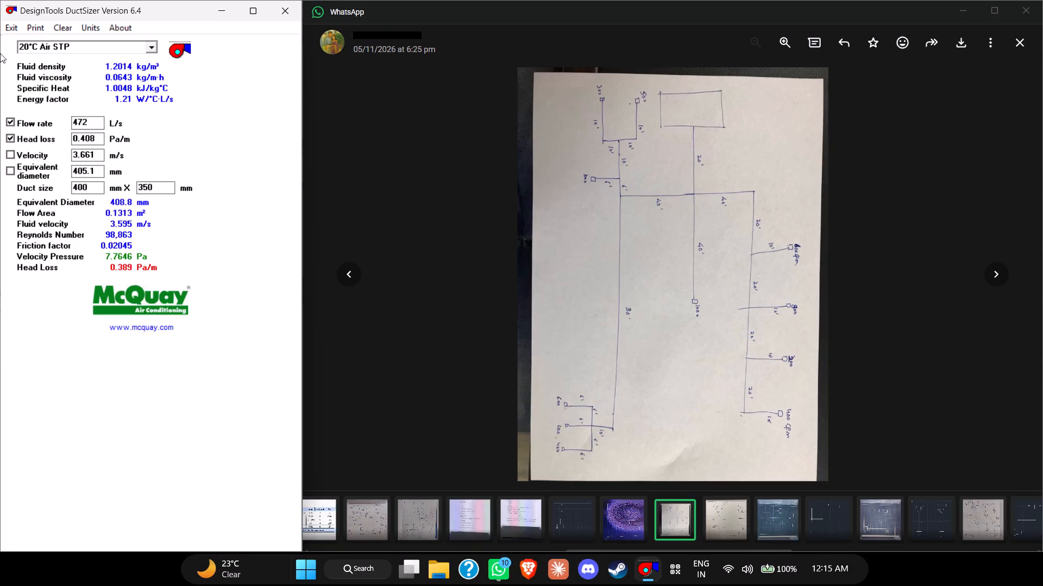
# Switch the calculator's units back to ips (US units).
pyautogui.click(80, 23)
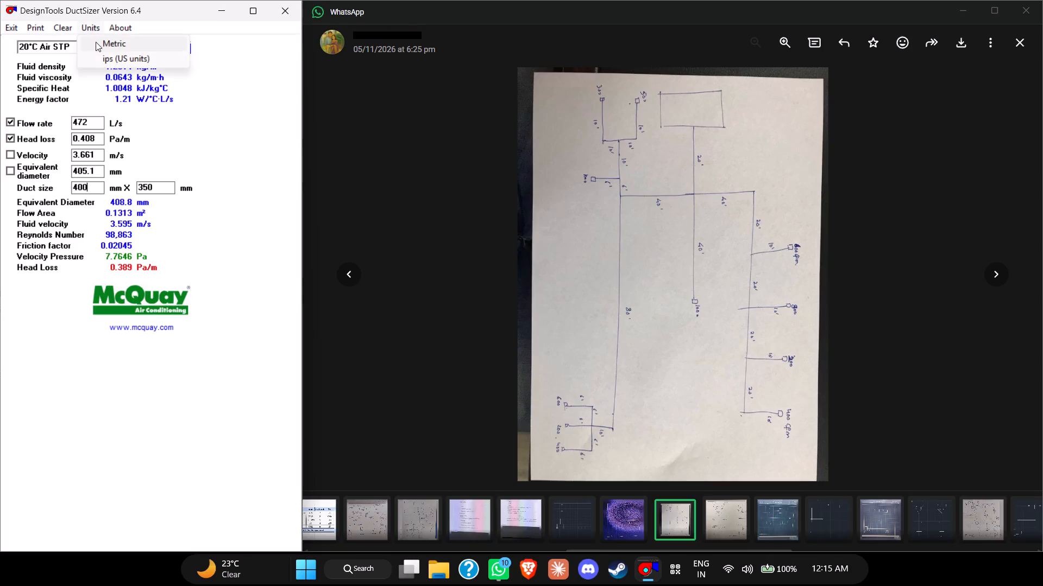
pyautogui.click(99, 58)
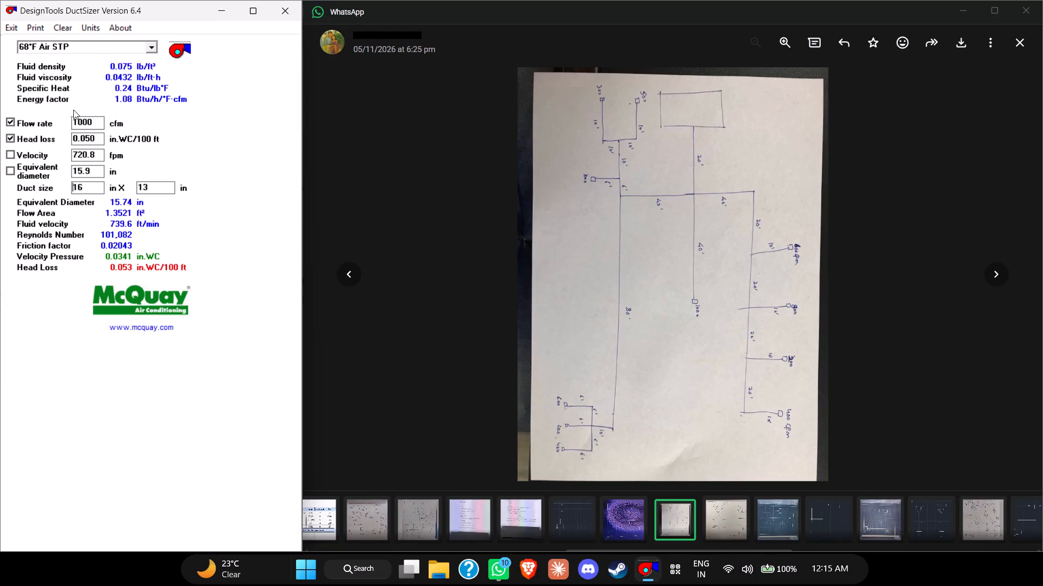
pyautogui.doubleClick(84, 119)
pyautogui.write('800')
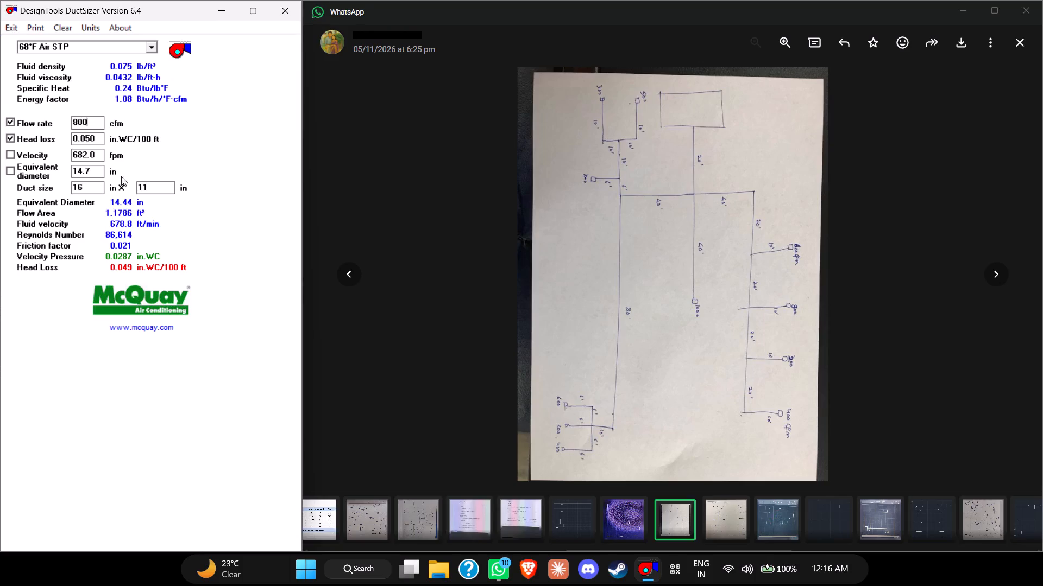
pyautogui.click(100, 185)
pyautogui.press('BackSpace')
pyautogui.press('BackSpace')
pyautogui.press('BackSpace')
pyautogui.press('BackSpace')
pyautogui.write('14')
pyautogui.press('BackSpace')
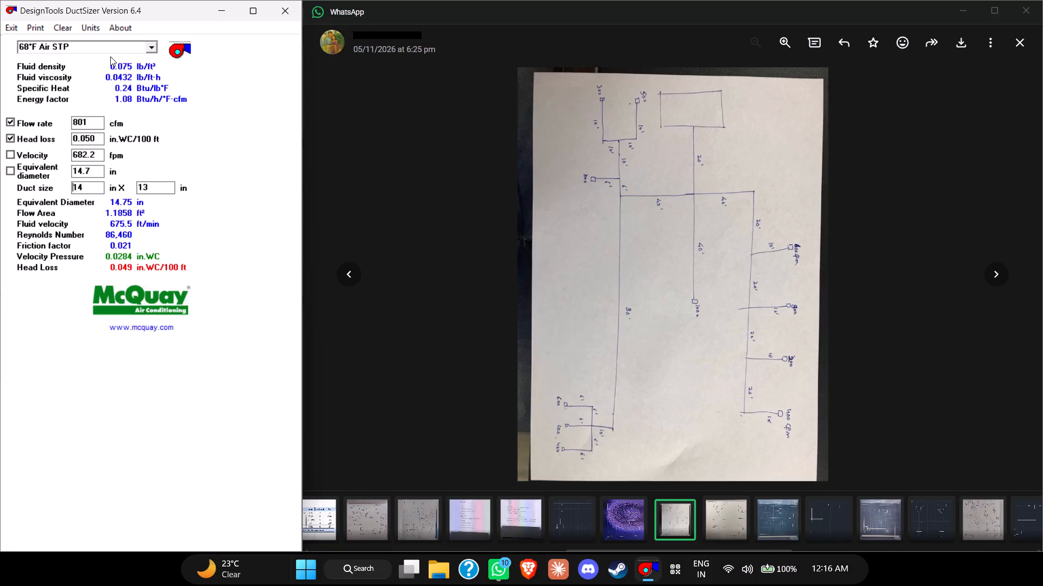
# Set the flow rate to 500 cfm for the next duct, keeping the first dimension at 14 in.
pyautogui.doubleClick(90, 119)
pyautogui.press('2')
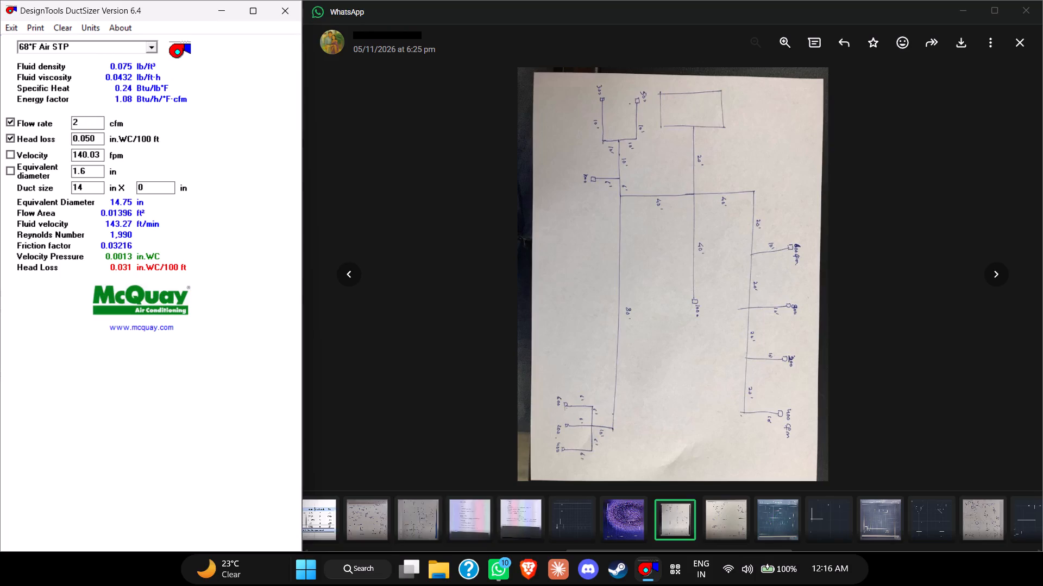
pyautogui.press('BackSpace')
pyautogui.press('BackSpace')
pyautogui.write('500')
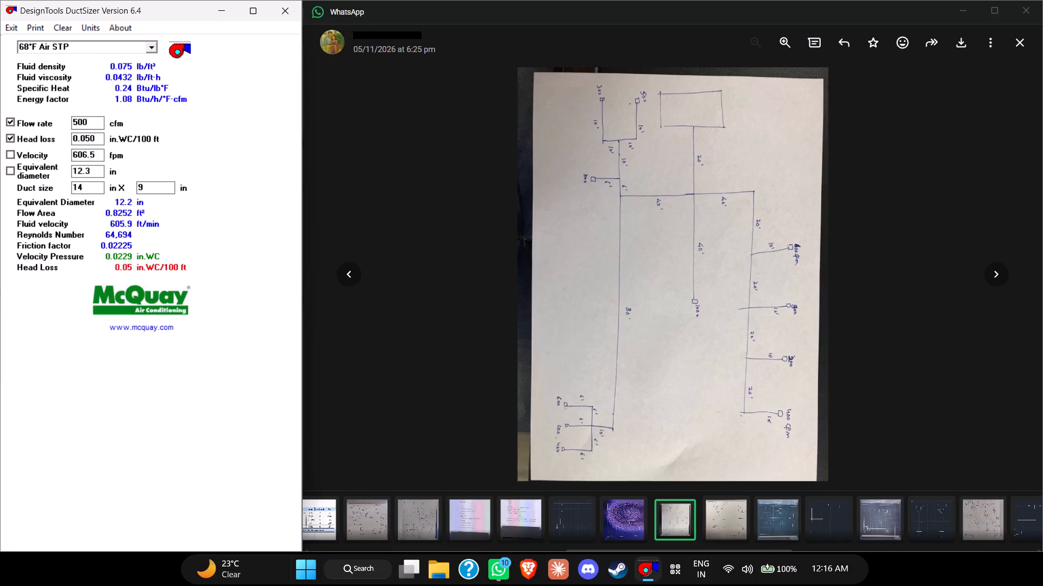
# Size the 500 cfm duct by trying first dimensions of 12 in and 11 in.
pyautogui.press('Tab')
pyautogui.press('Tab')
pyautogui.press('Right')
pyautogui.press('Right')
pyautogui.press('Right')
pyautogui.press('BackSpace')
pyautogui.press('BackSpace')
pyautogui.press('BackSpace')
pyautogui.press('BackSpace')
pyautogui.write('12')
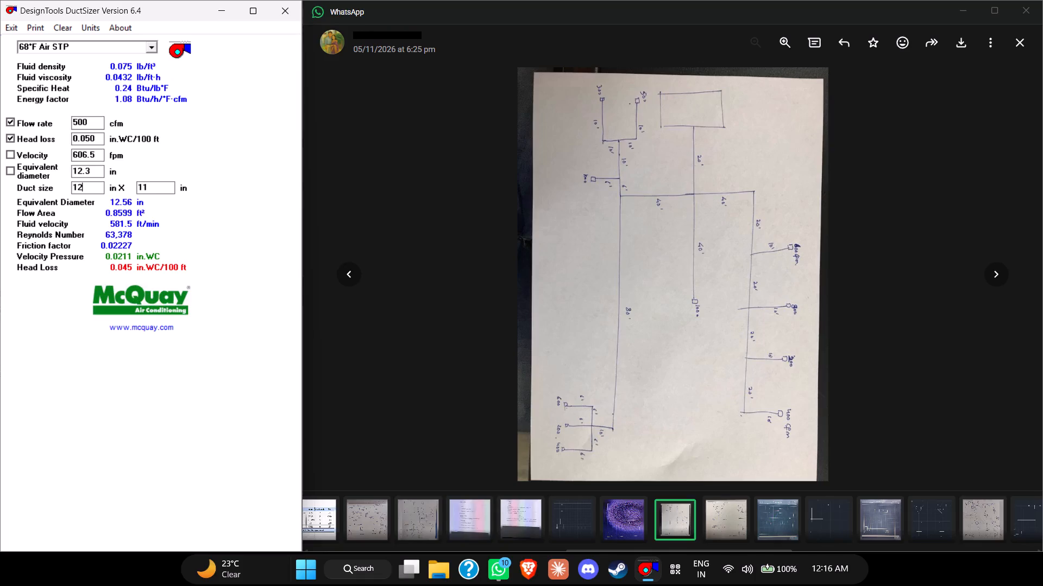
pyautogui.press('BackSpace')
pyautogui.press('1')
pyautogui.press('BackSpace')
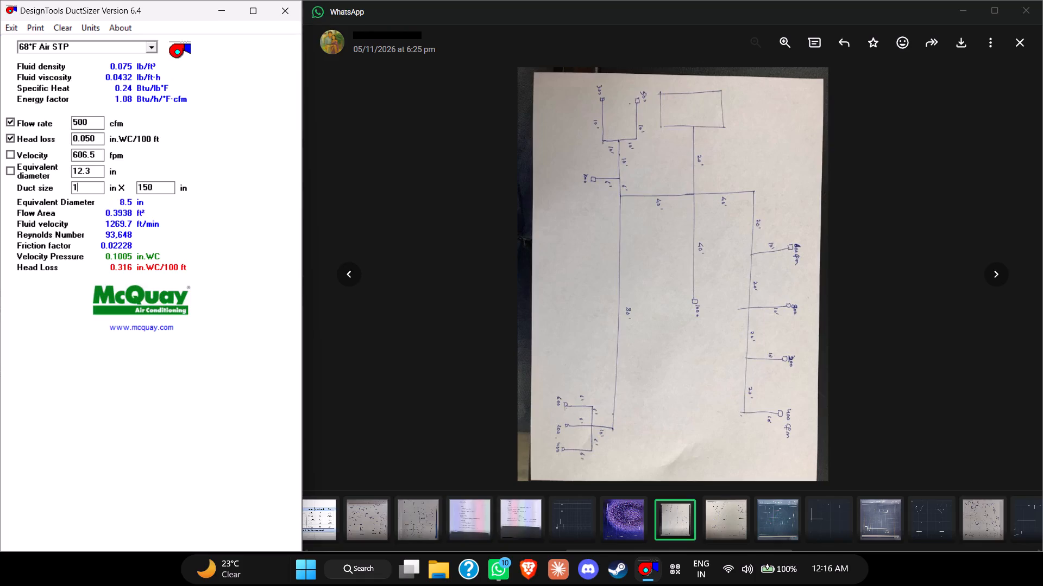
# Set the first dimension of the 500 cfm duct to 12 in.
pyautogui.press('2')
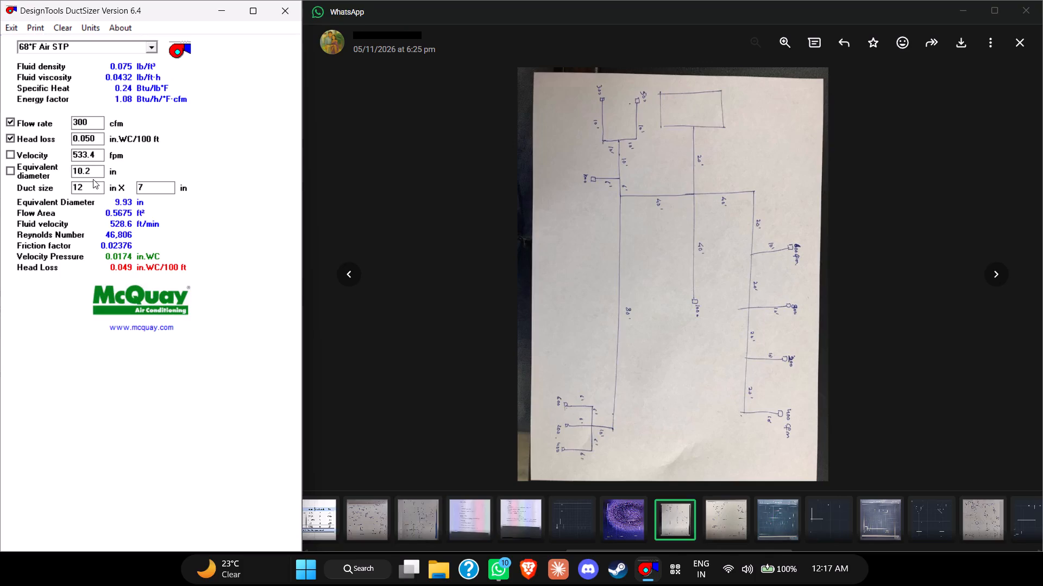
pyautogui.click(93, 179)
pyautogui.click(94, 186)
pyautogui.press('BackSpace')
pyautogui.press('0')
pyautogui.press('BackSpace')
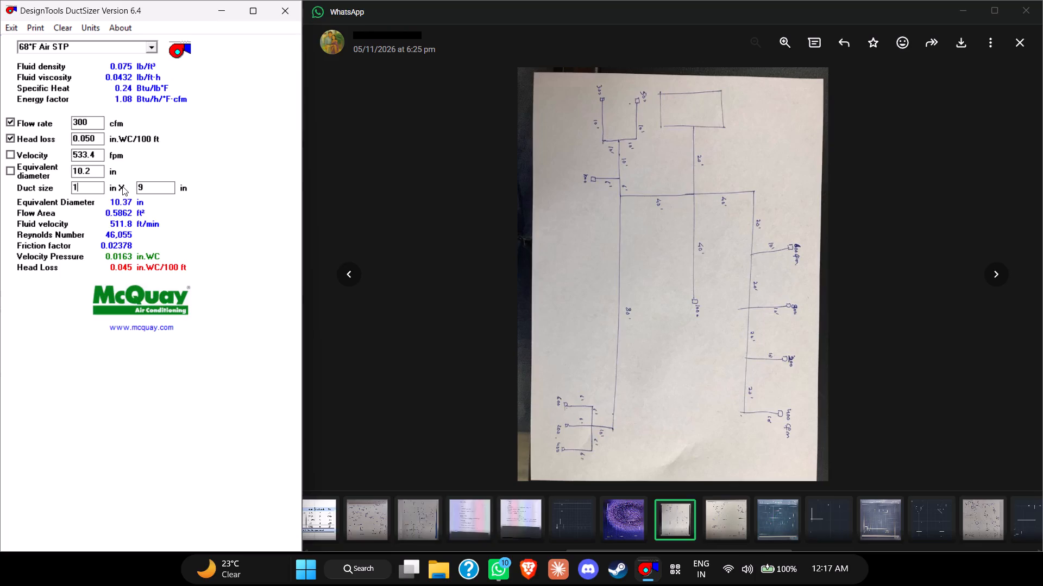
pyautogui.press('BackSpace')
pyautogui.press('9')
pyautogui.press('BackSpace')
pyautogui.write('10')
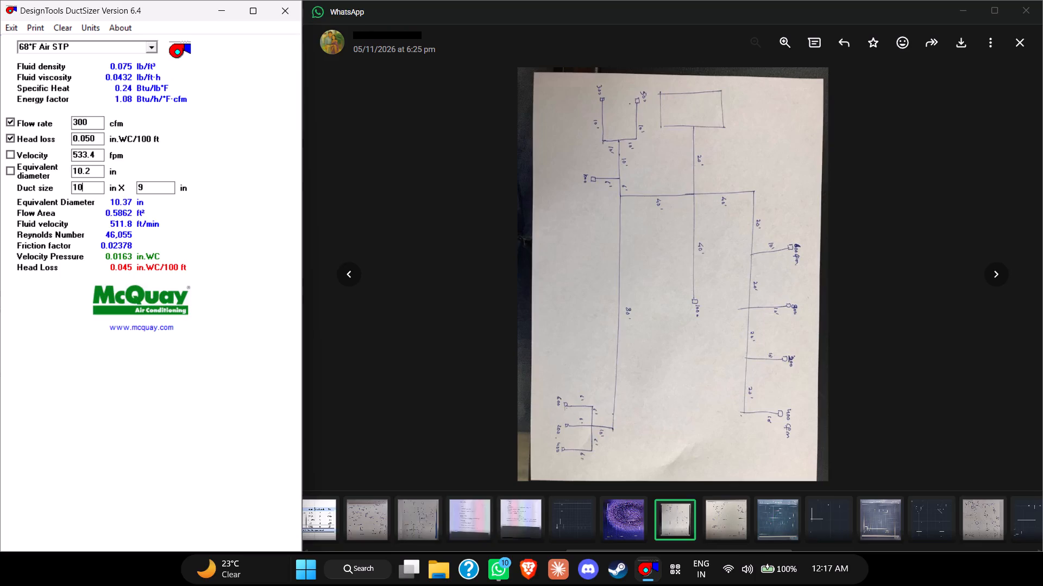
# Check the 300 cfm duct's size in Metric units, and return the calculator to ips (US units).
pyautogui.click(91, 26)
pyautogui.click(108, 43)
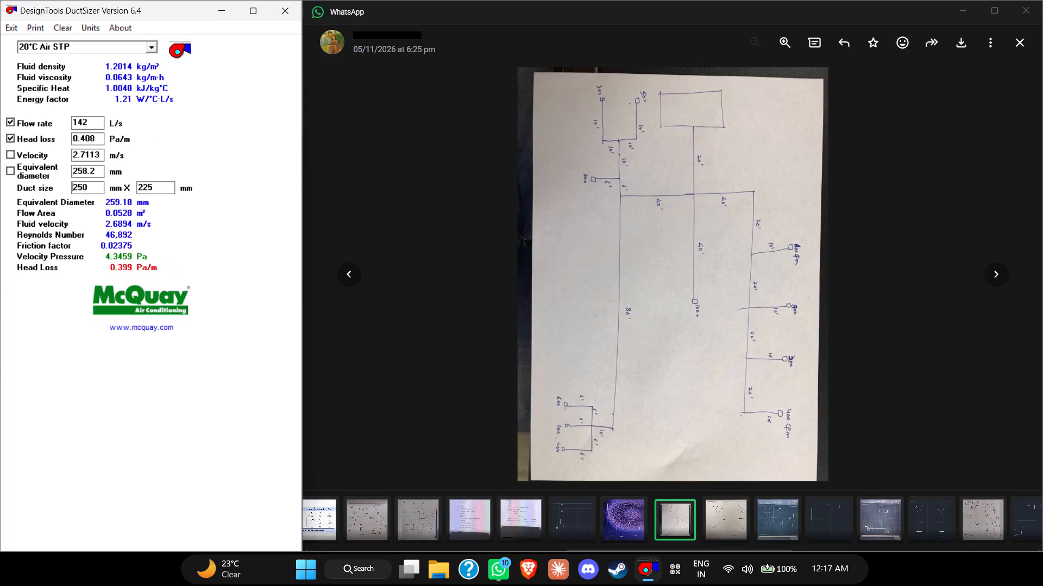
pyautogui.click(92, 31)
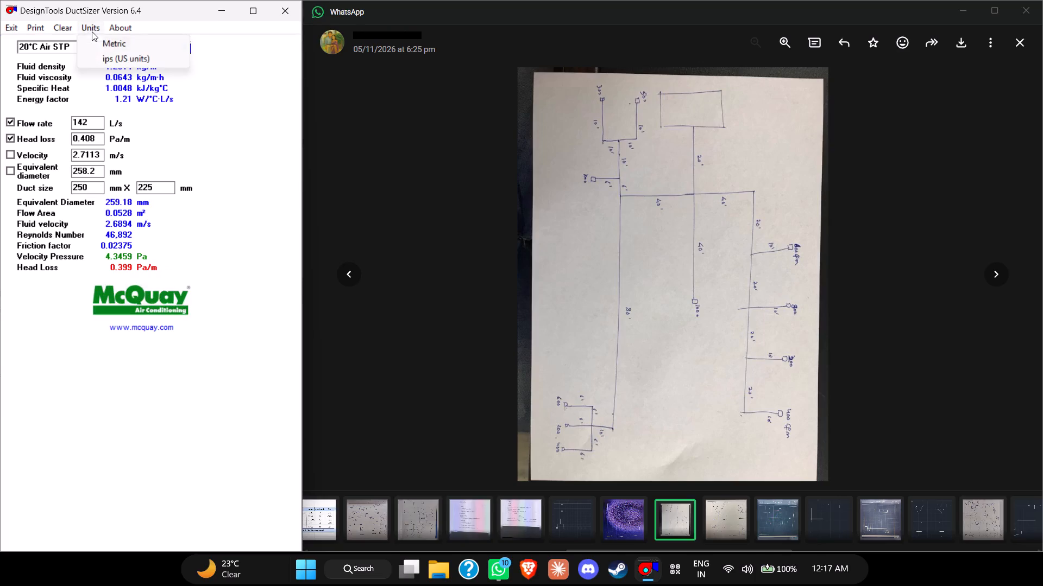
pyautogui.click(103, 51)
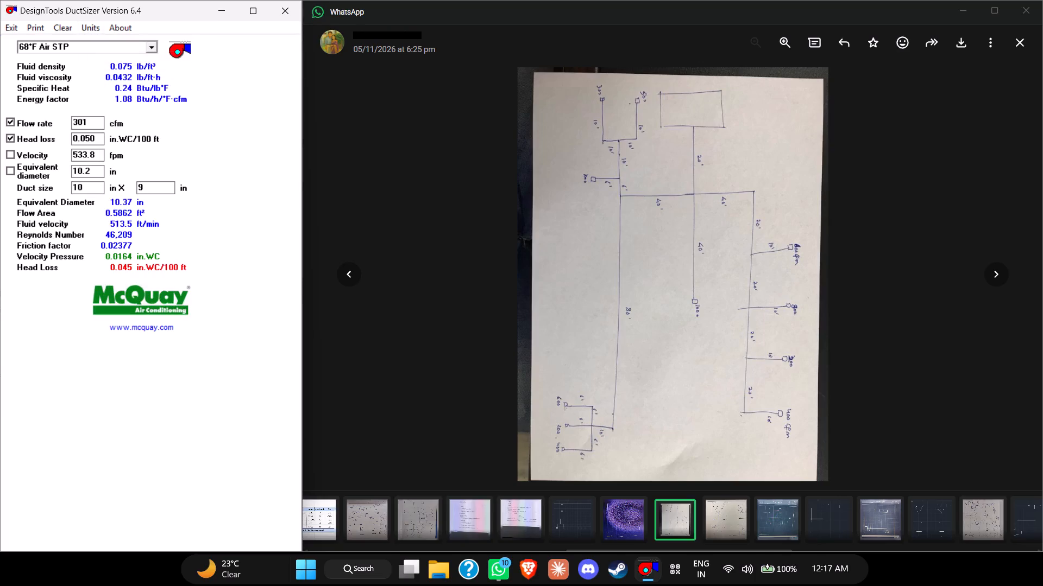
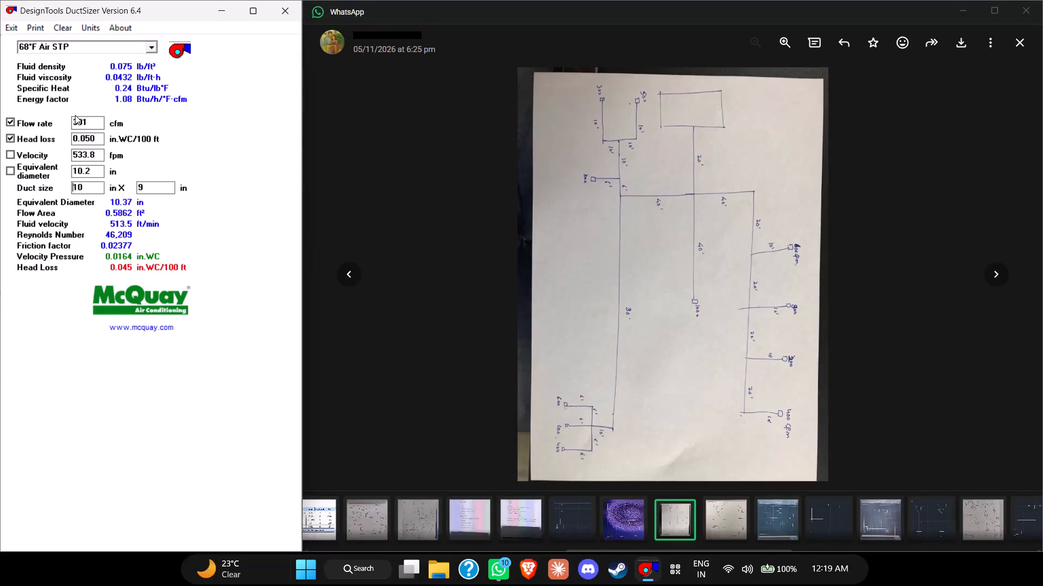
# Set the flow rate to 600 cfm and size the duct by trying first dimensions of 13 in and 12 in.
pyautogui.doubleClick(85, 125)
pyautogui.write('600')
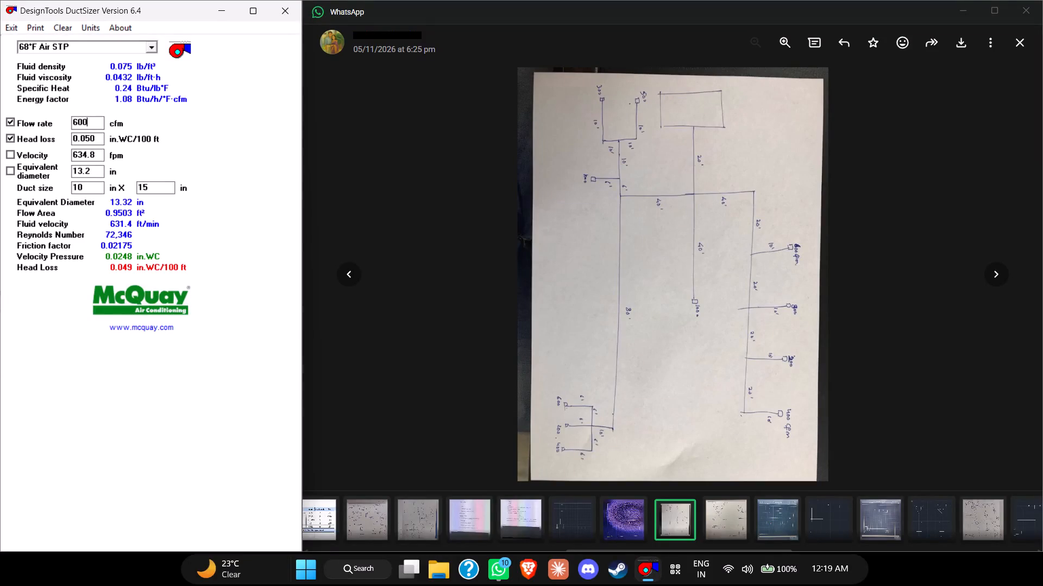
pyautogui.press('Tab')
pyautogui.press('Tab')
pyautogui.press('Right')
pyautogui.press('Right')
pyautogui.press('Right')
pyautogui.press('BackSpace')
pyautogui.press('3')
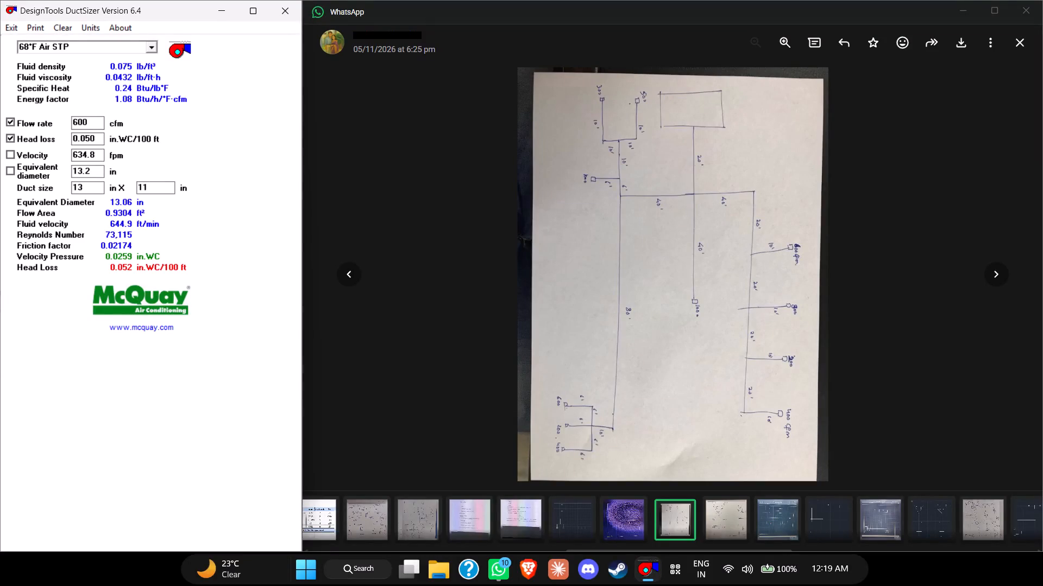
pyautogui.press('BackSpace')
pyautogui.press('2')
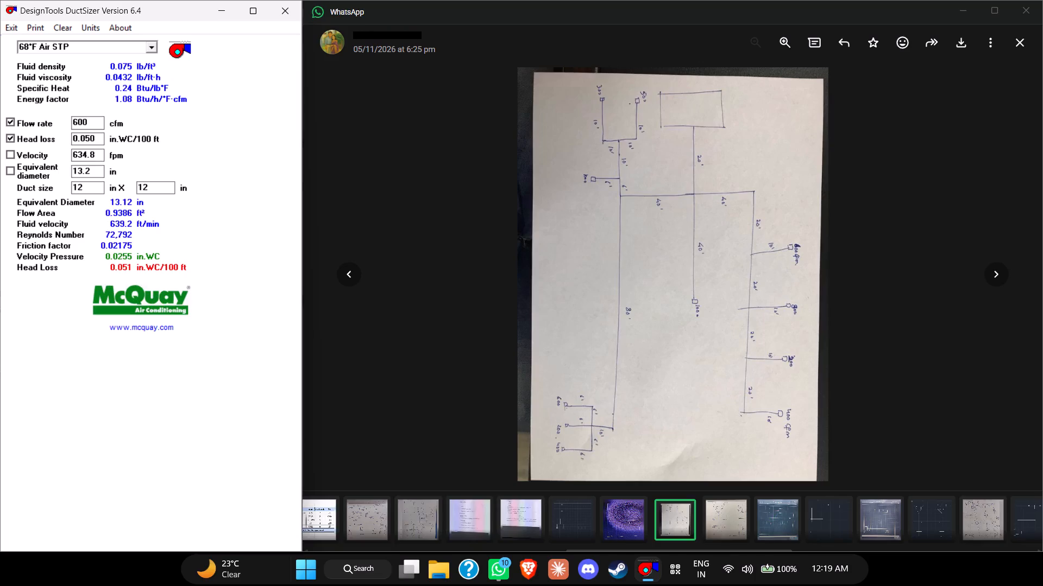
# Check the 600 cfm duct's size in Metric units, returning the calculator to ips (US units).
pyautogui.click(84, 29)
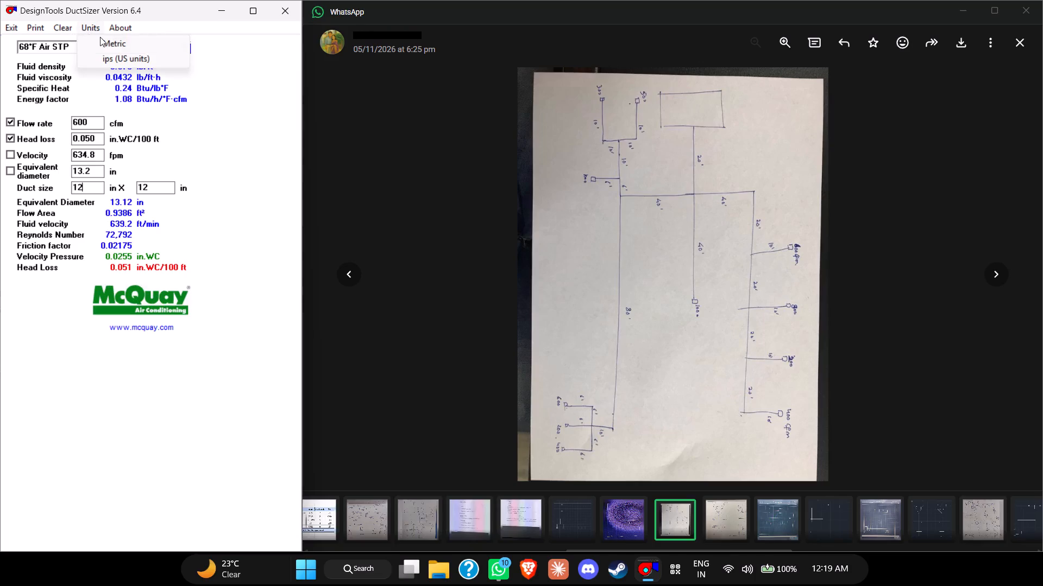
pyautogui.click(120, 49)
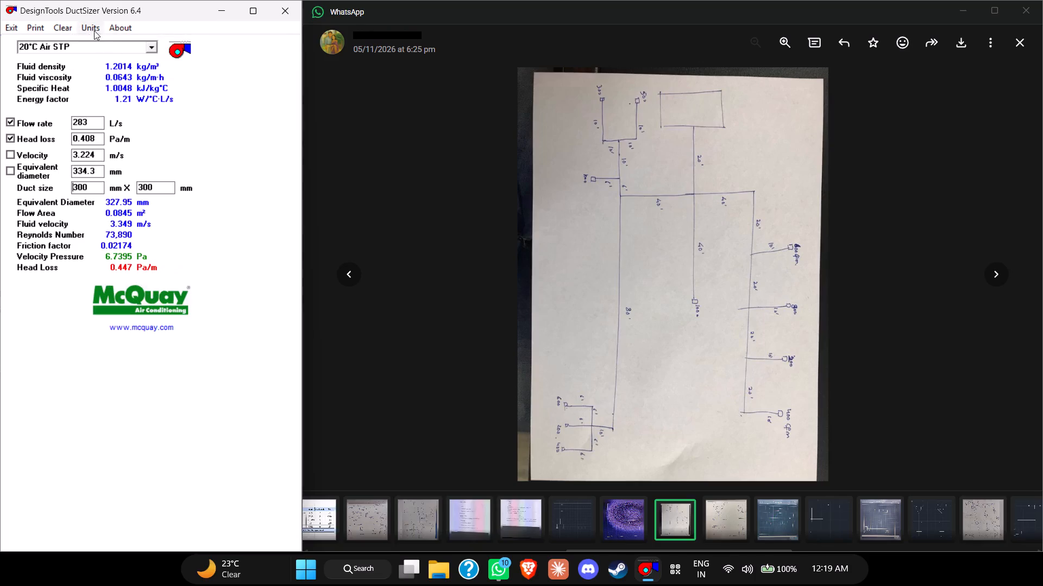
pyautogui.click(92, 30)
pyautogui.click(117, 60)
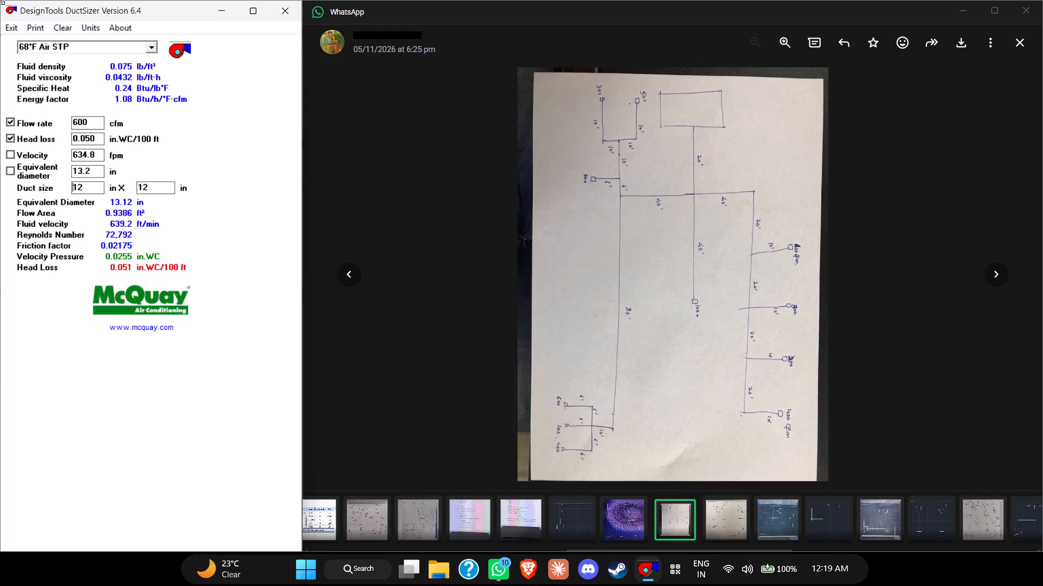
# Set the flow rate to 200 cfm and the duct's first dimension to 8 in.
pyautogui.doubleClick(95, 121)
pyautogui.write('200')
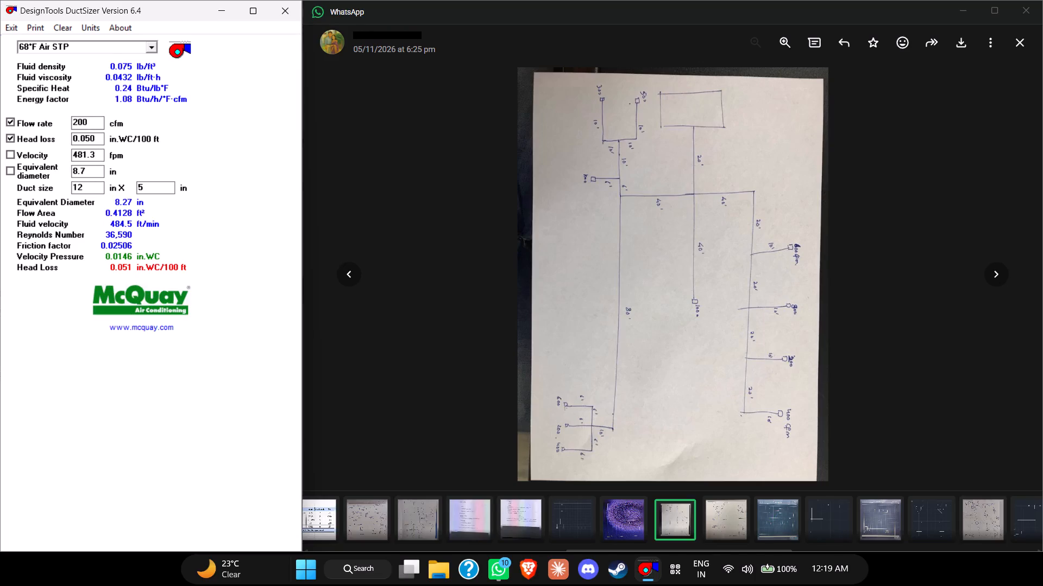
pyautogui.doubleClick(91, 188)
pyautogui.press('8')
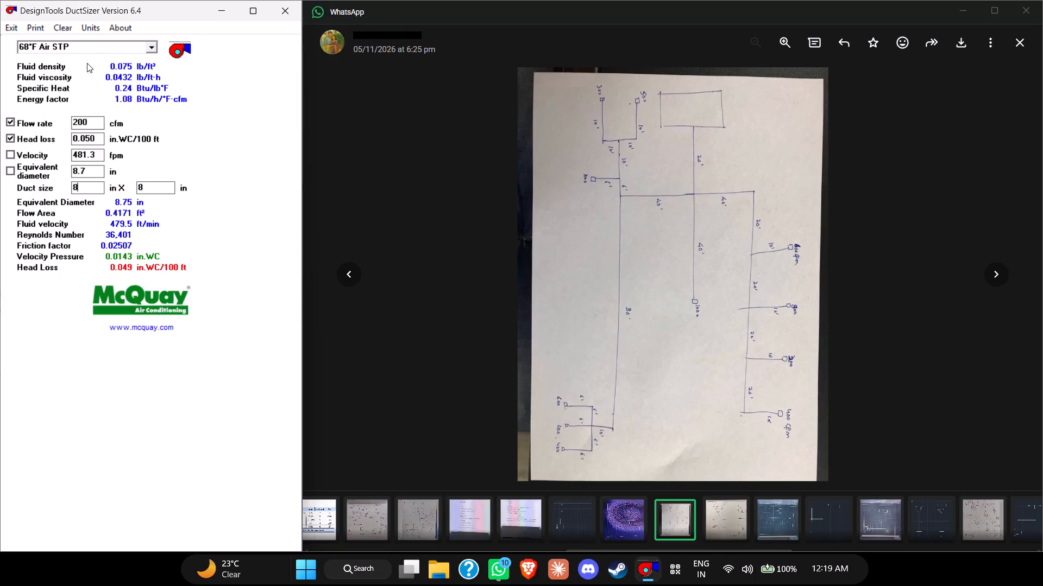
# Check the 200 cfm duct's size in Metric units.
pyautogui.click(87, 27)
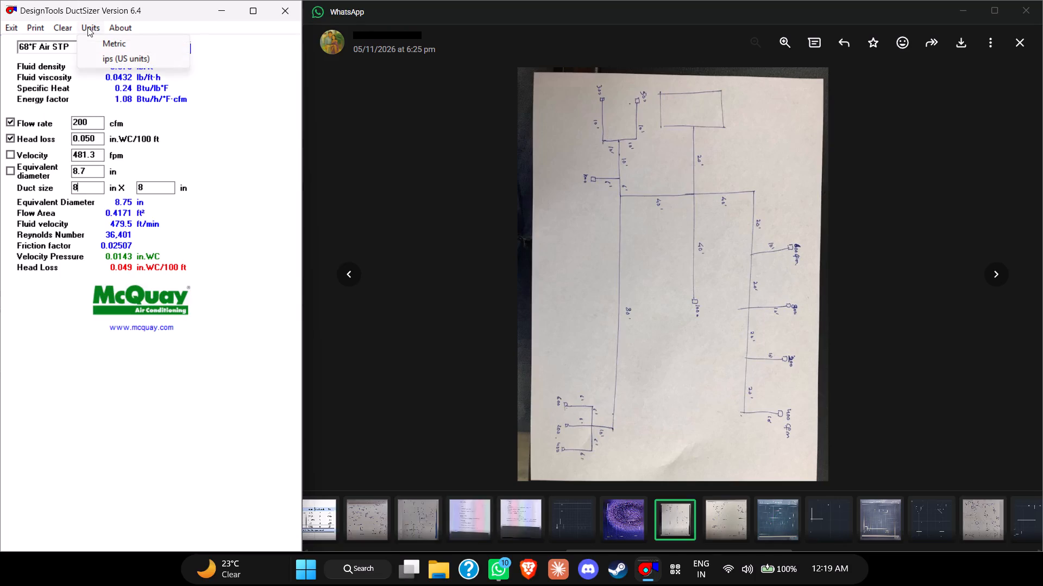
pyautogui.click(107, 50)
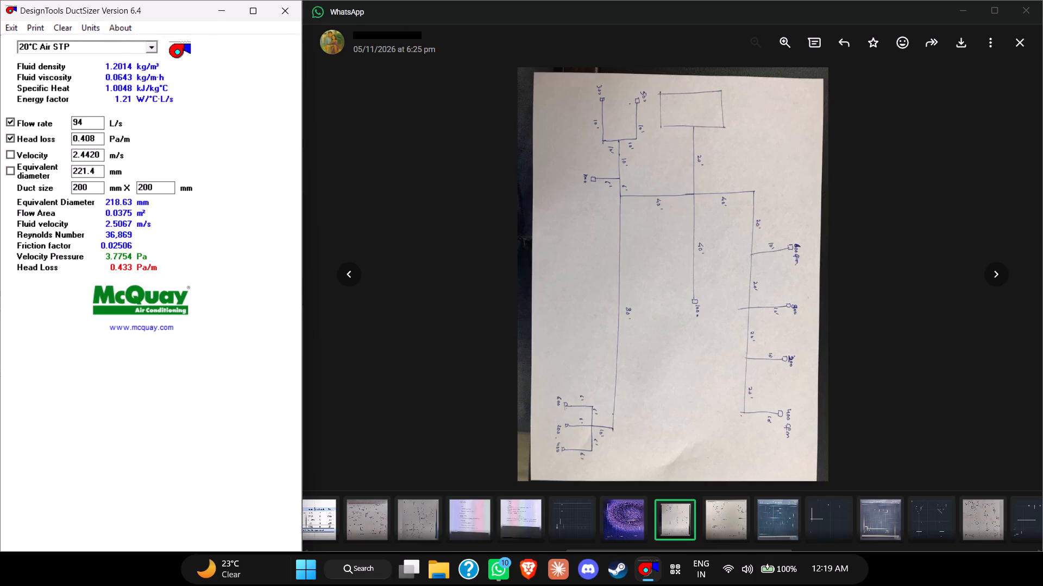
pyautogui.click(91, 32)
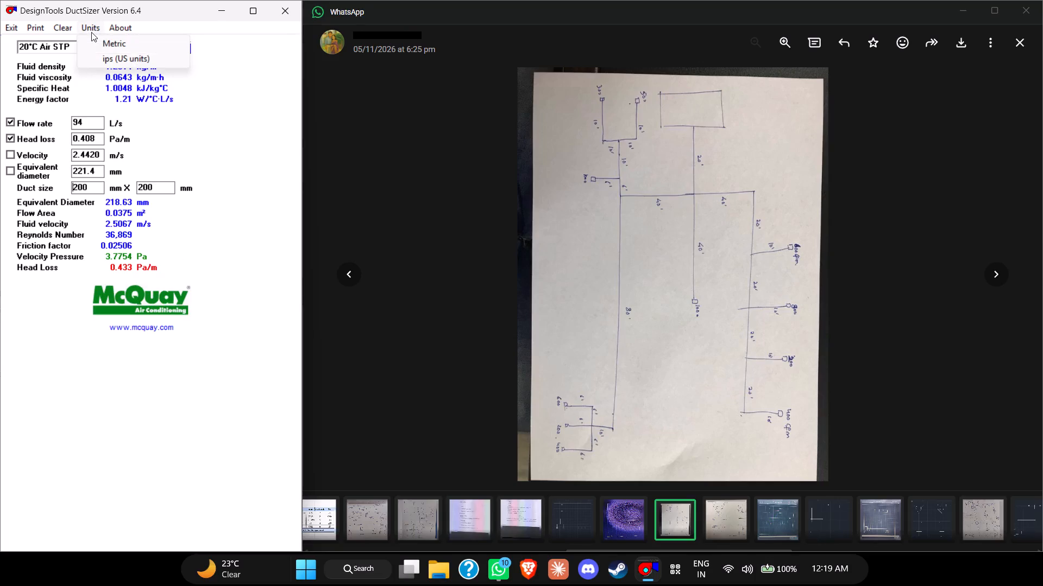
pyautogui.click(98, 46)
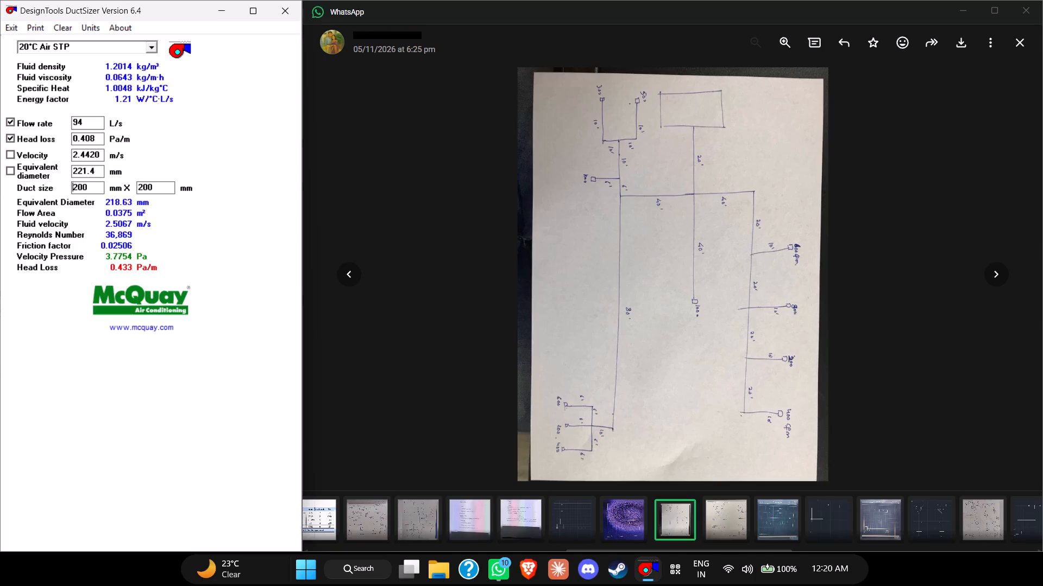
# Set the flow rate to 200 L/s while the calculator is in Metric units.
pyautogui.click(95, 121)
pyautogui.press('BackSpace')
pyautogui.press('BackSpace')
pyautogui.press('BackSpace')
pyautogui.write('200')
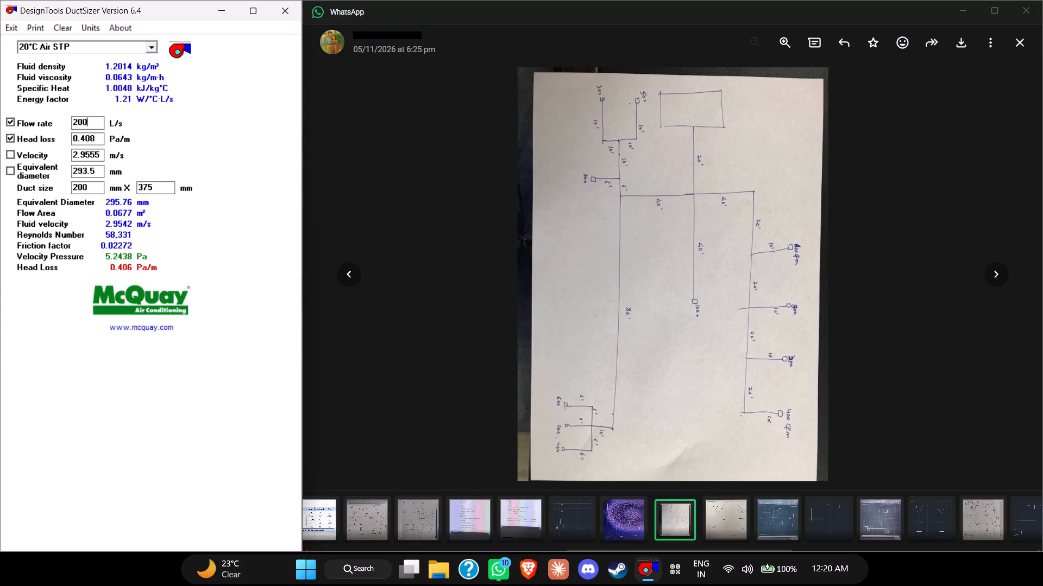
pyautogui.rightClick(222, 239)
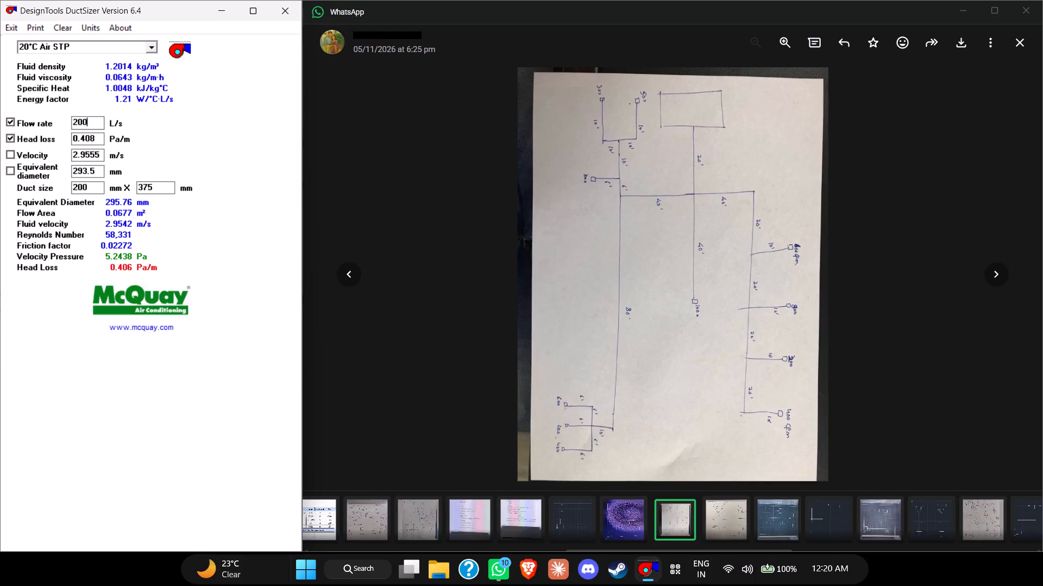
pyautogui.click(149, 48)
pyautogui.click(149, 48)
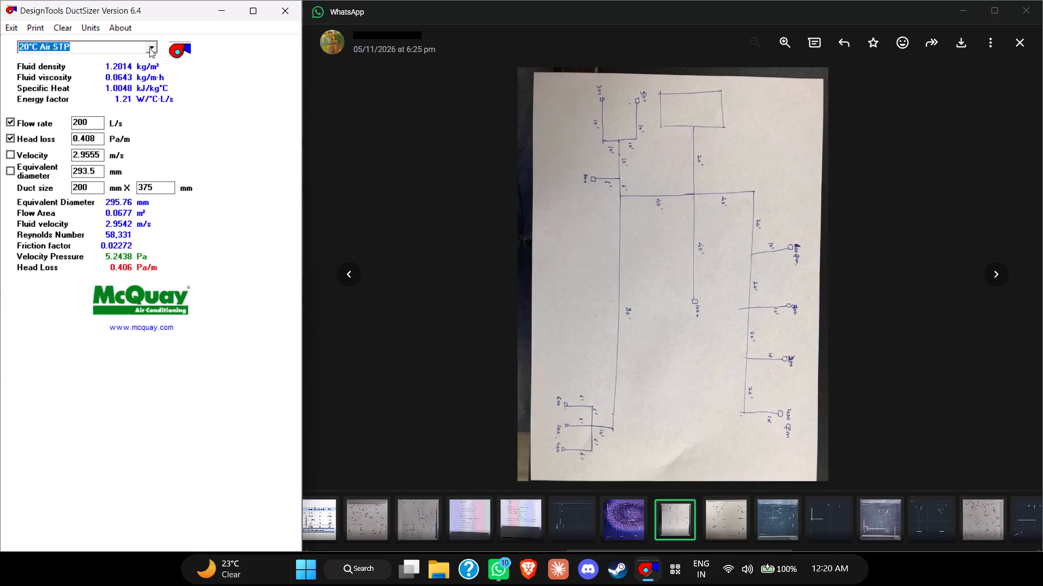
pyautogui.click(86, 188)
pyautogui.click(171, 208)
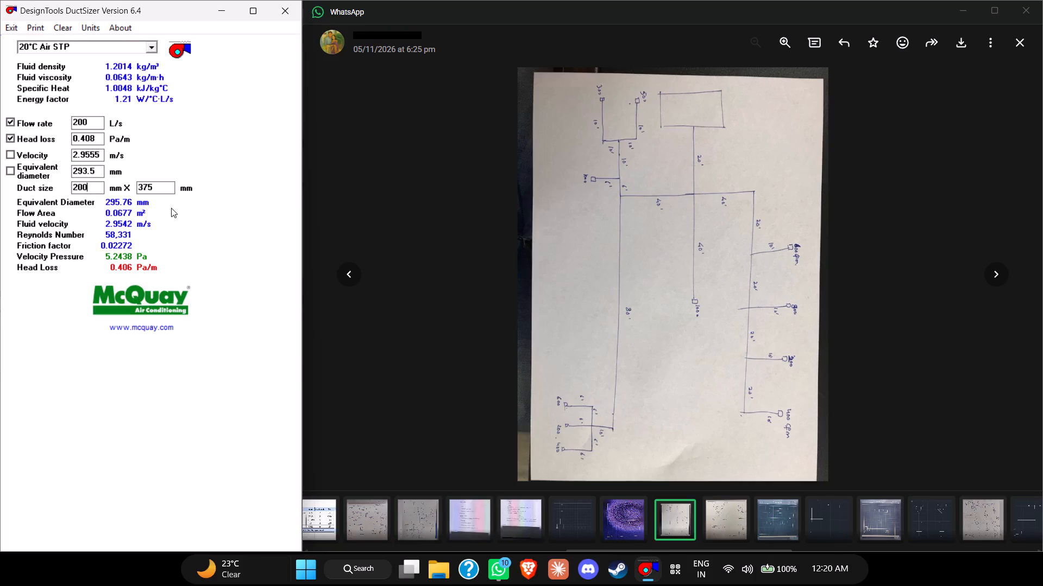
# Switch the calculator back to ips (US units) and set the flow rate to 200 cfm.
pyautogui.click(90, 33)
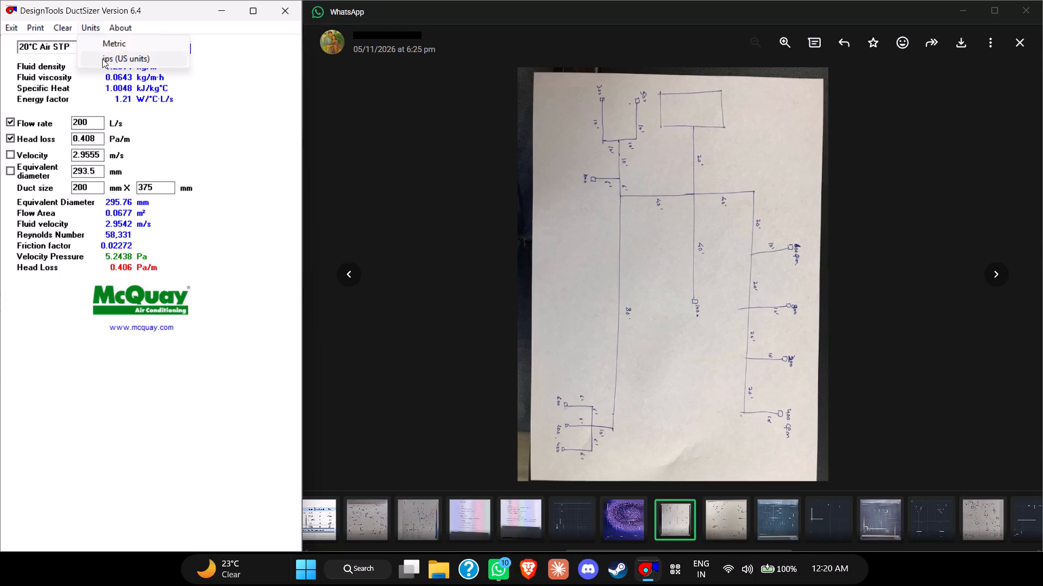
pyautogui.click(102, 59)
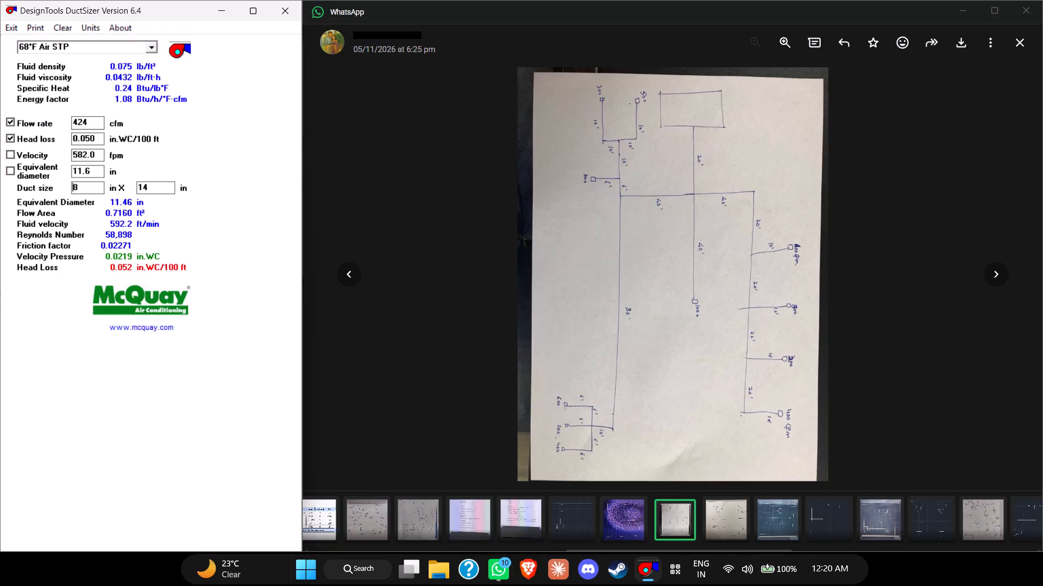
pyautogui.doubleClick(97, 129)
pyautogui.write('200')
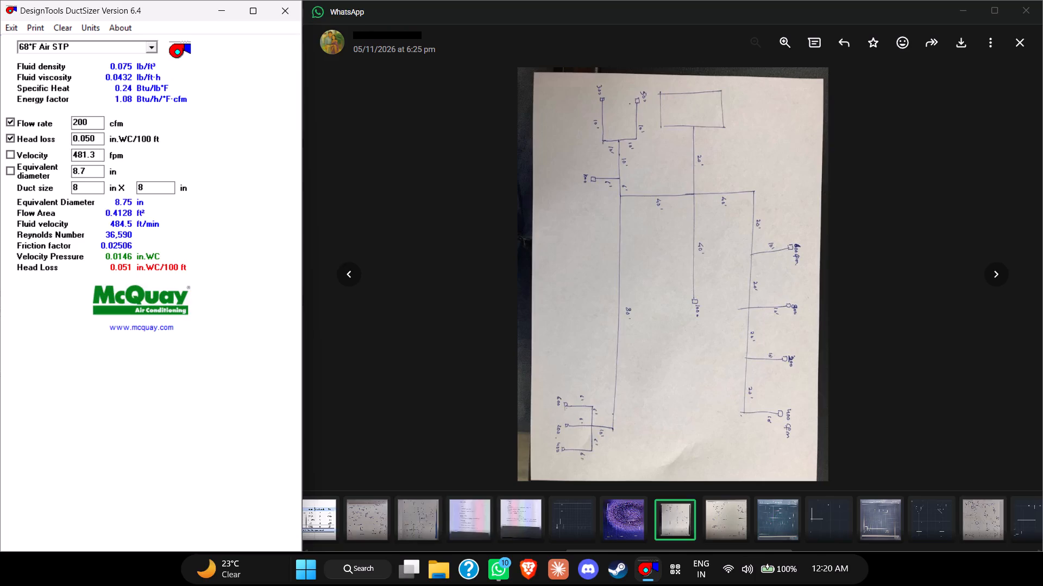
# Convert the 200 cfm duct size to Metric units.
pyautogui.click(93, 32)
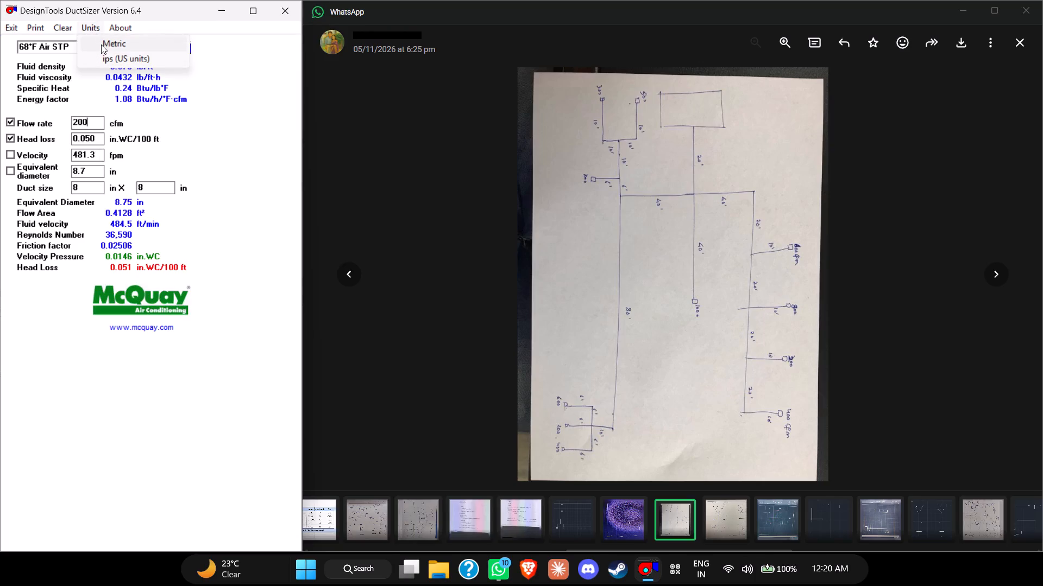
pyautogui.click(102, 55)
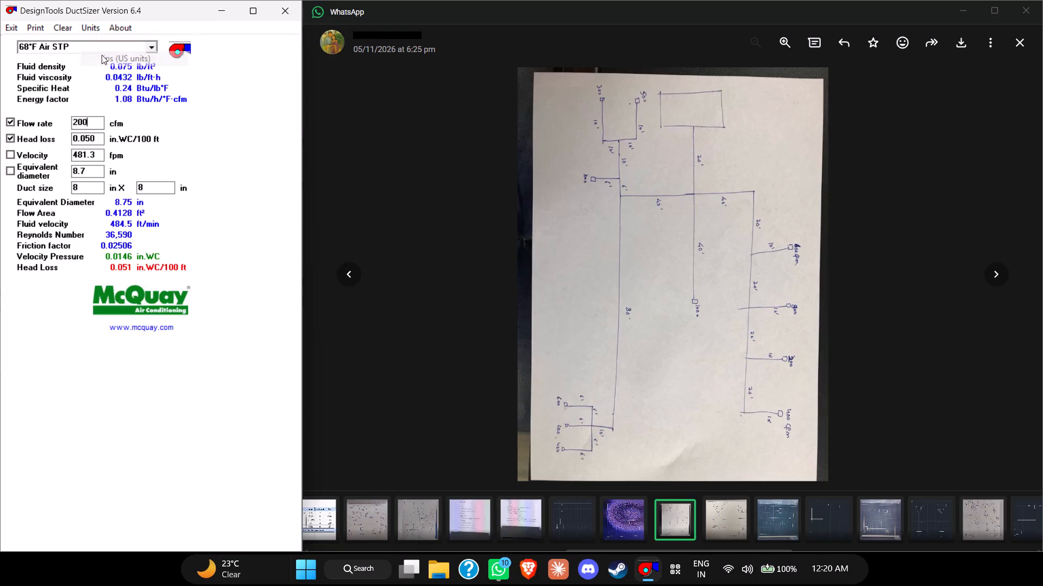
pyautogui.click(102, 32)
pyautogui.click(101, 42)
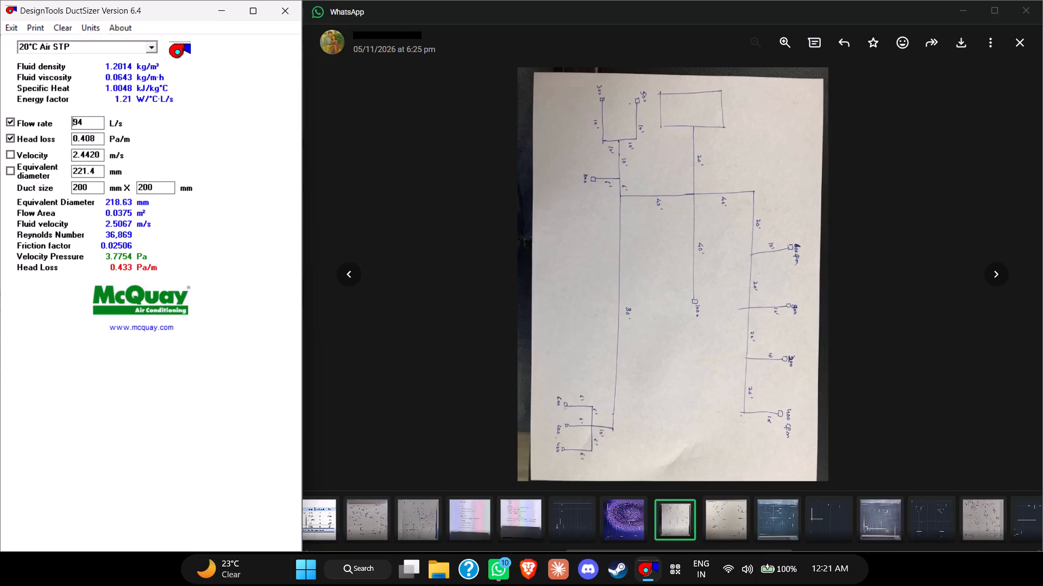
# Return the calculator to ips (US units) and set the flow rate to 400 cfm.
pyautogui.click(80, 23)
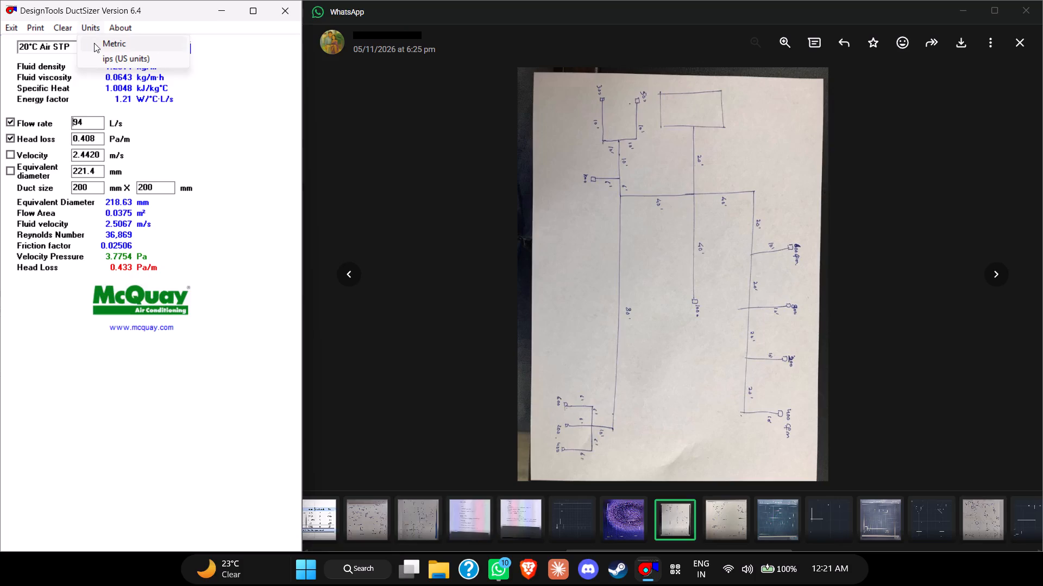
pyautogui.click(94, 43)
pyautogui.moveTo(85, 28); pyautogui.dragTo(103, 61)
pyautogui.click(103, 61)
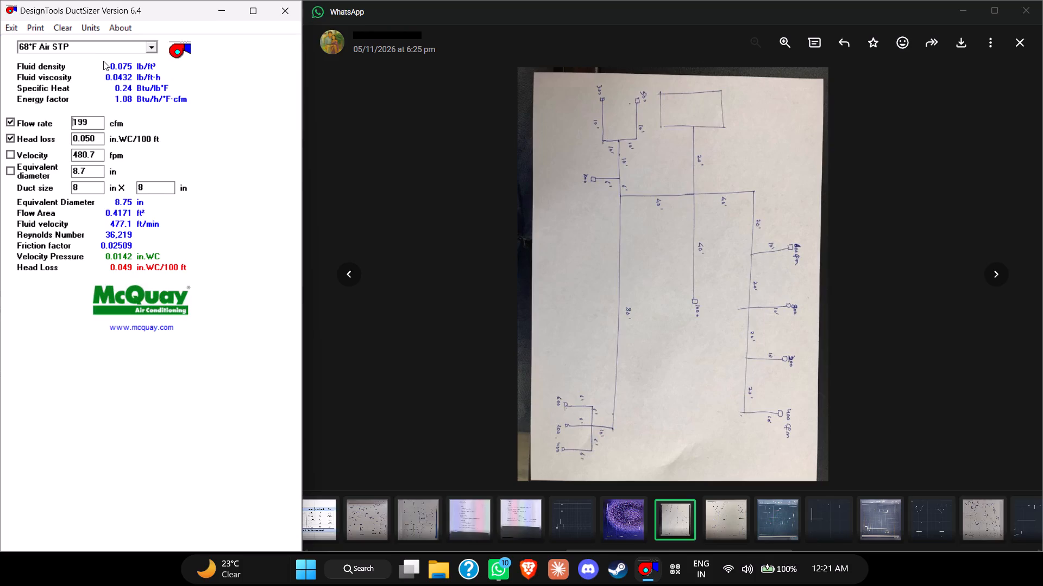
pyautogui.doubleClick(101, 116)
pyautogui.write('400')
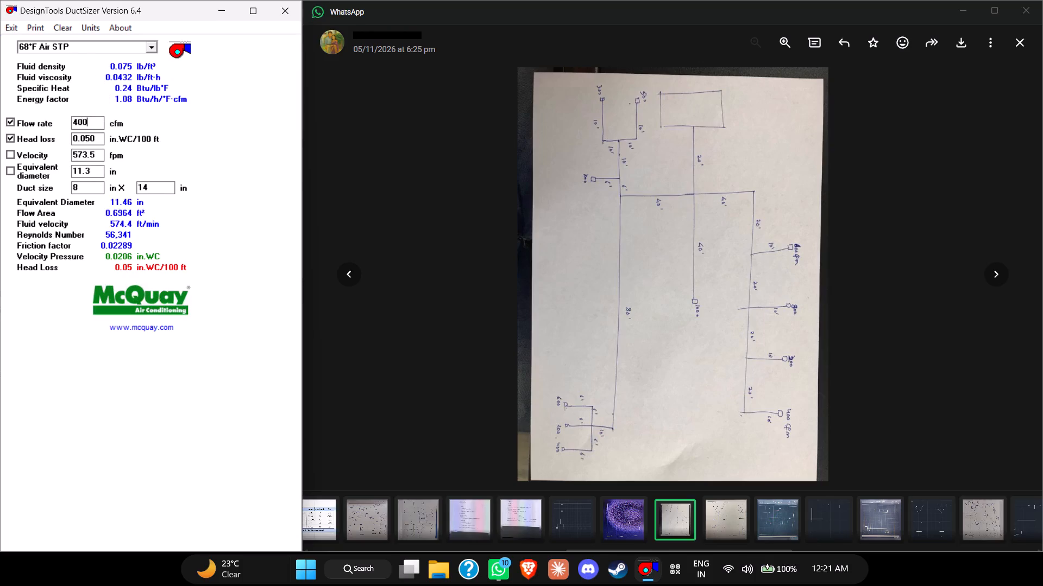
# Size the 400 cfm duct by trying first dimensions of 11 in and 10 in, settling on 11 in.
pyautogui.press('Tab')
pyautogui.press('Tab')
pyautogui.press('Right')
pyautogui.press('BackSpace')
pyautogui.write('11')
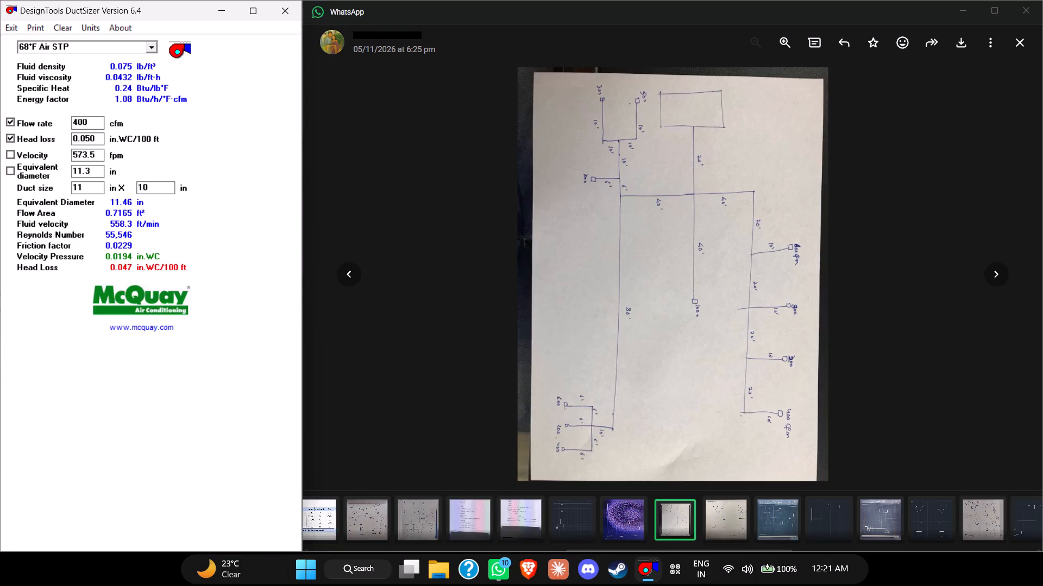
pyautogui.press('BackSpace')
pyautogui.press('0')
pyautogui.press('BackSpace')
pyautogui.press('1')
# Convert the 400 cfm duct size to Metric units.
pyautogui.moveTo(82, 33); pyautogui.dragTo(91, 46)
pyautogui.click(91, 46)
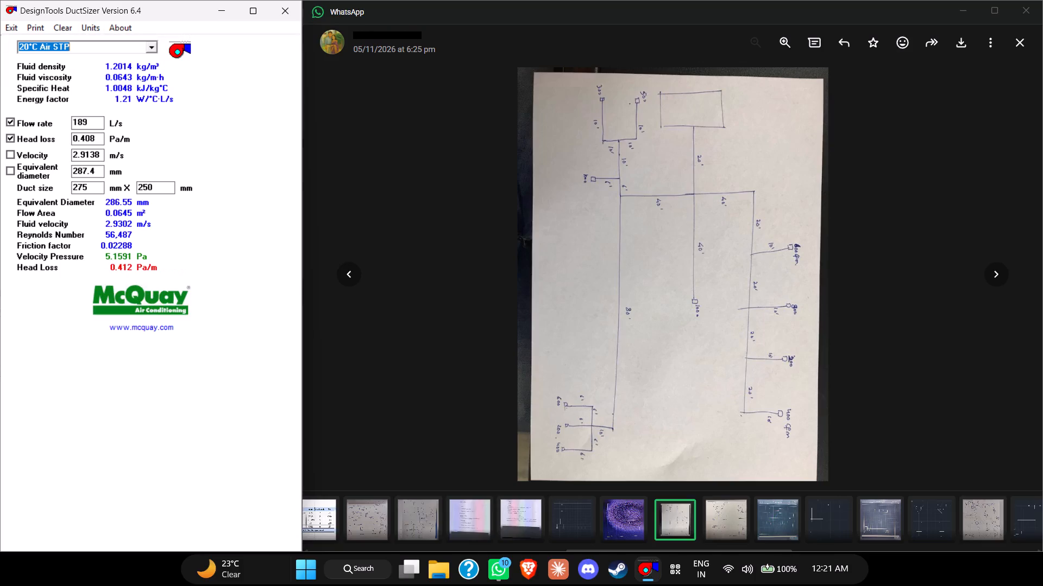
# Open the calculator's choice of unit systems.
pyautogui.click(93, 22)
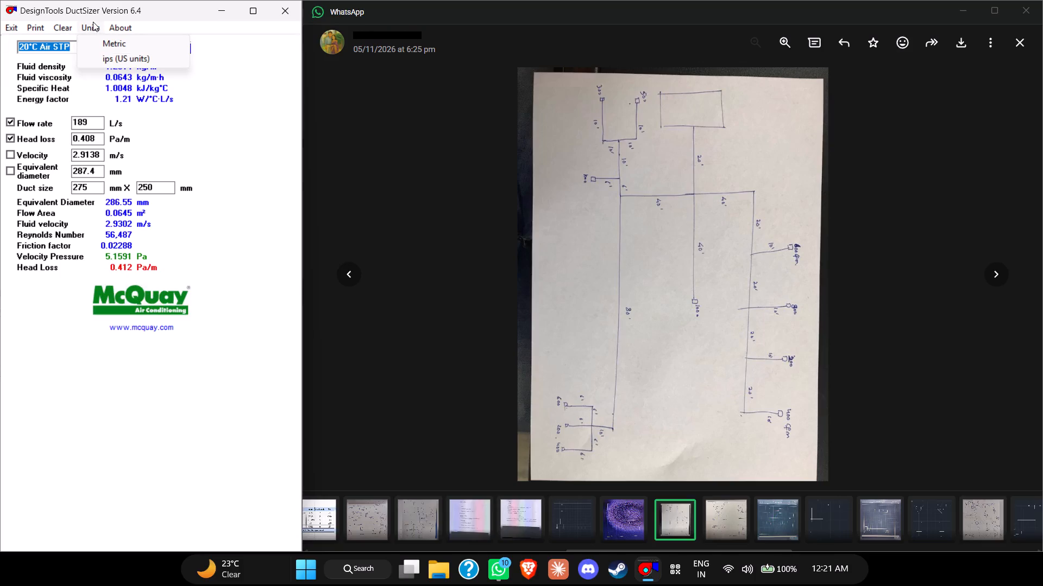
# Set the first duct dimension for the current airflow to 300 mm.
pyautogui.moveTo(225, 163); pyautogui.dragTo(104, 188)
pyautogui.doubleClick(104, 188)
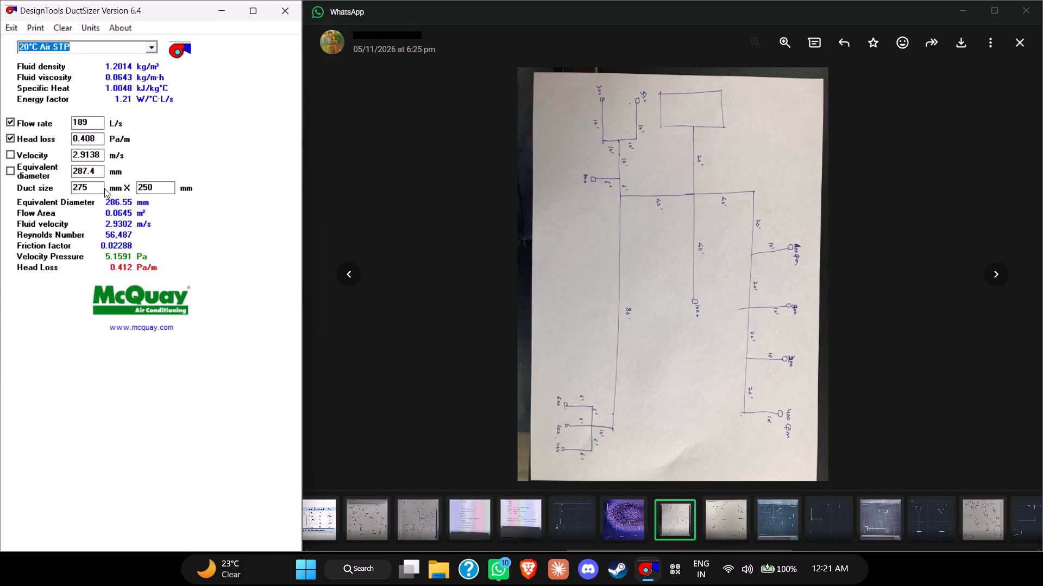
pyautogui.doubleClick(101, 188)
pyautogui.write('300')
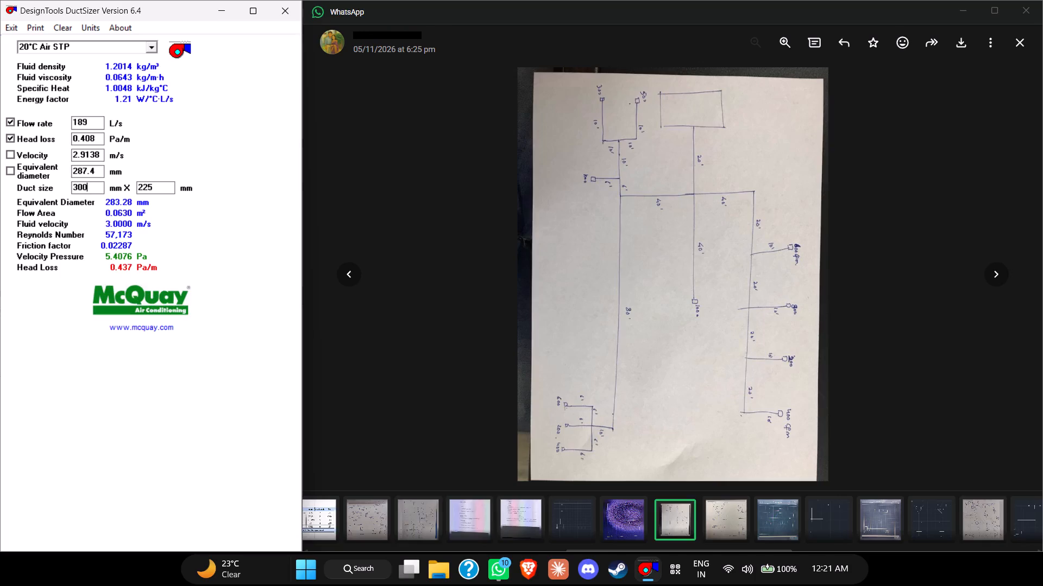
# Convert the resized duct back to ips (US units).
pyautogui.click(85, 22)
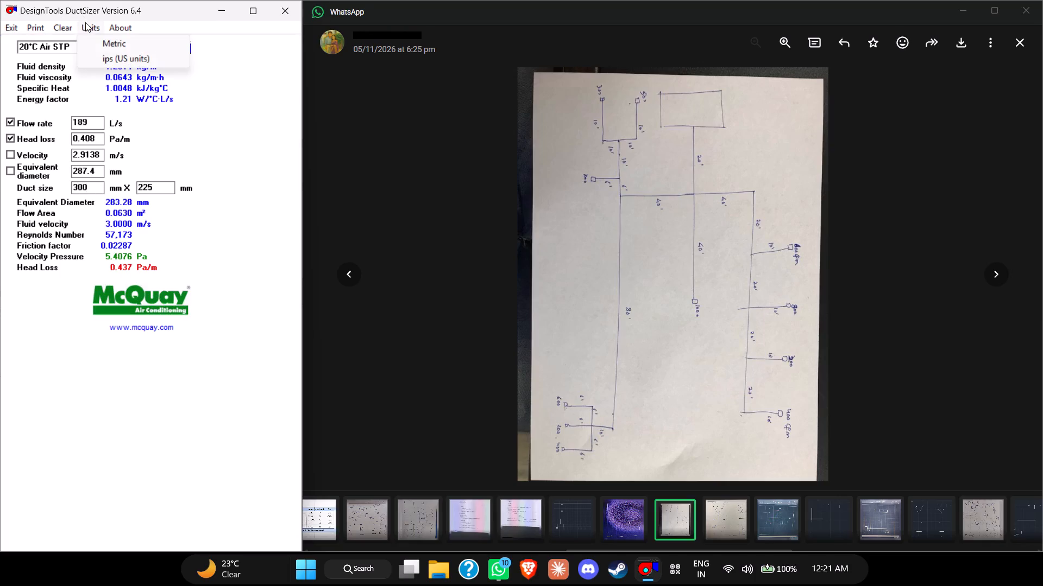
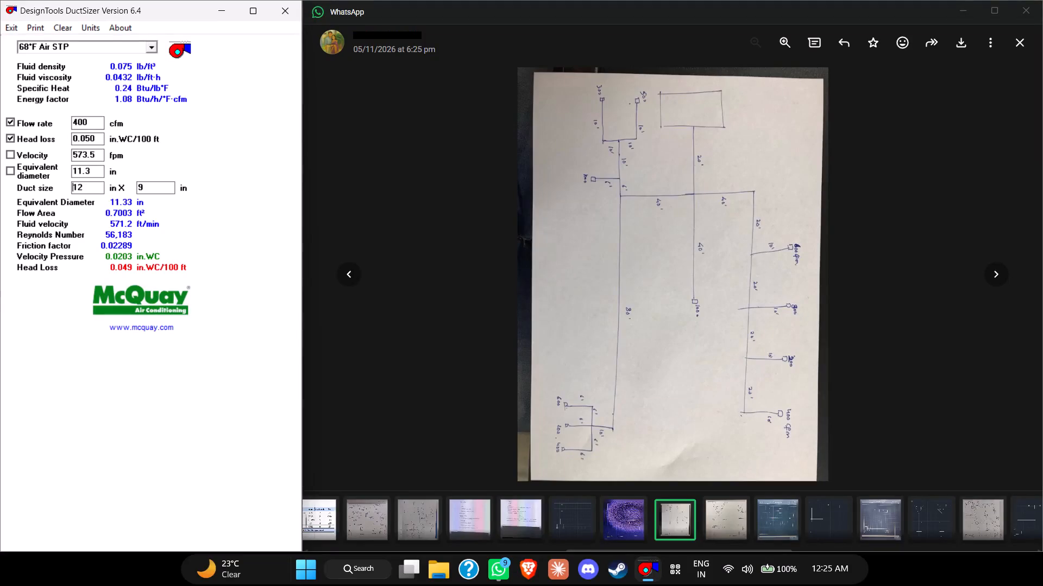
# Set the flow rate to 5600 cfm and size its rectangular duct, trying a first dimension of 30 in.
pyautogui.doubleClick(89, 123)
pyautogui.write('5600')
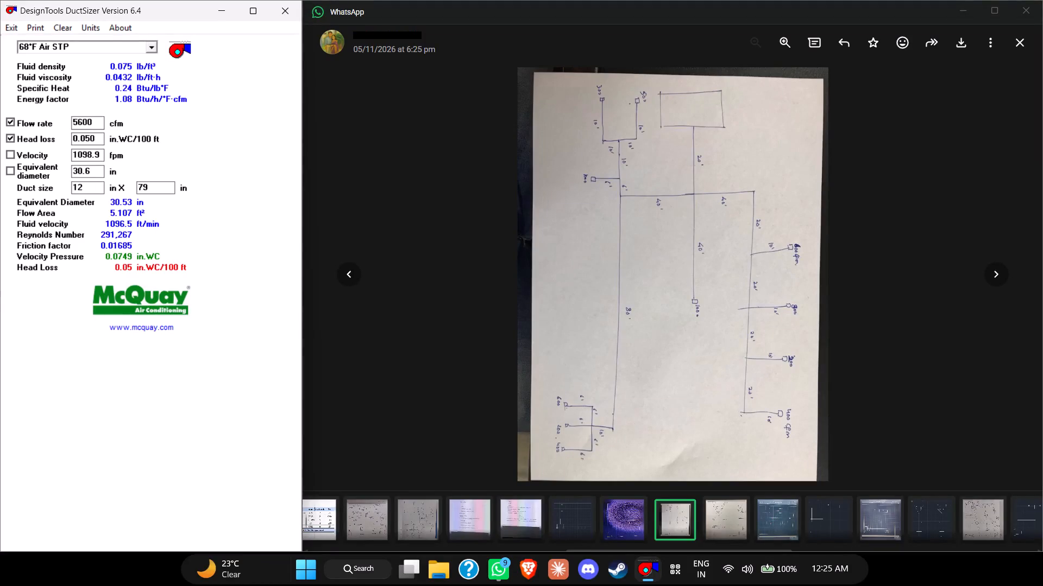
pyautogui.click(84, 193)
pyautogui.press('BackSpace')
pyautogui.press('BackSpace')
pyautogui.press('BackSpace')
pyautogui.press('BackSpace')
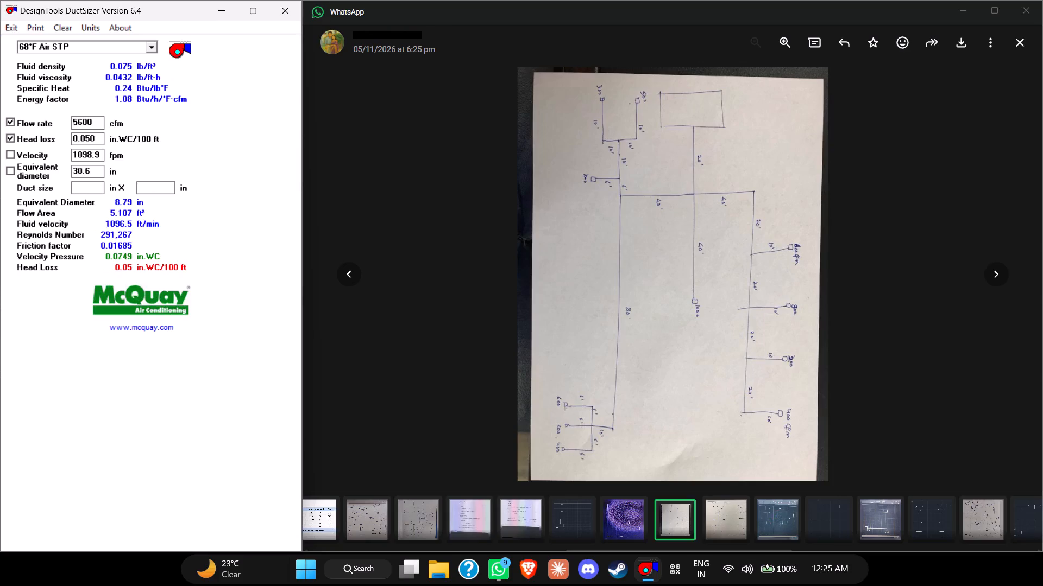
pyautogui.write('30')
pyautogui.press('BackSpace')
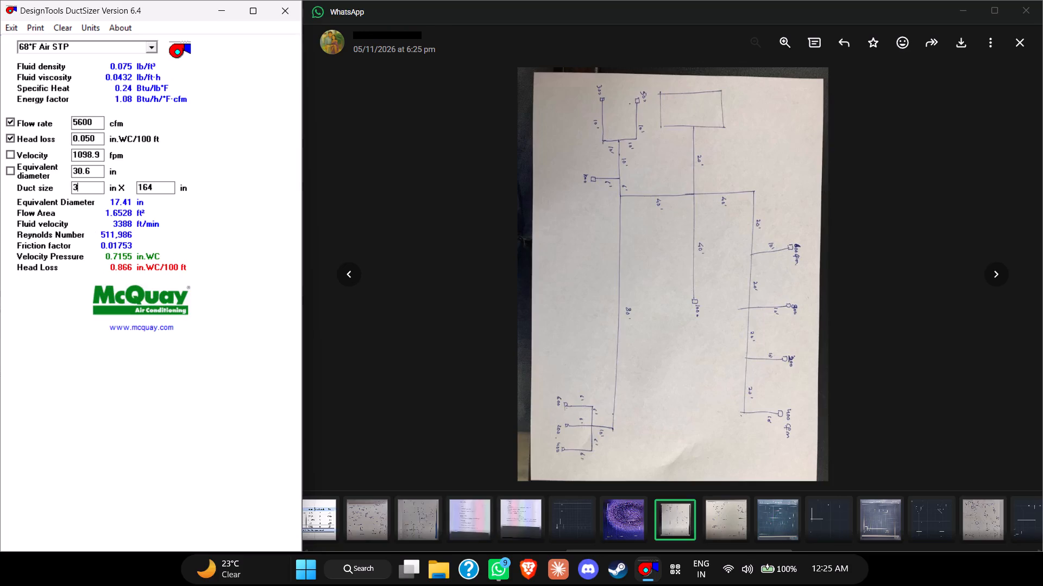
# Size the 5600 cfm duct by trying first dimensions of 26, 30 and 29 in, settling on 28 in.
pyautogui.write('26')
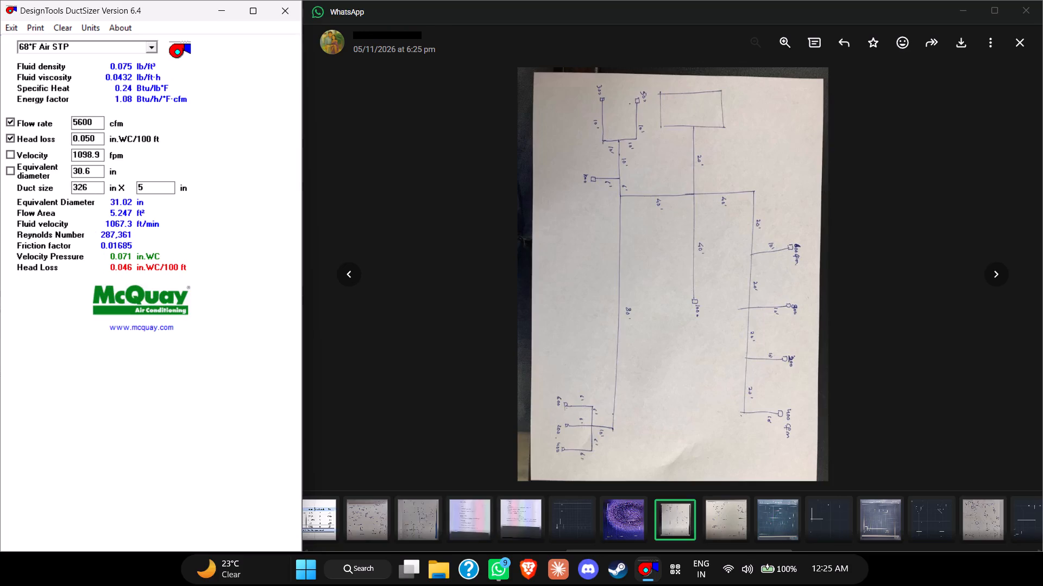
pyautogui.press('BackSpace')
pyautogui.press('BackSpace')
pyautogui.press('BackSpace')
pyautogui.press('BackSpace')
pyautogui.write('26')
pyautogui.press('BackSpace')
pyautogui.press('BackSpace')
pyautogui.press('BackSpace')
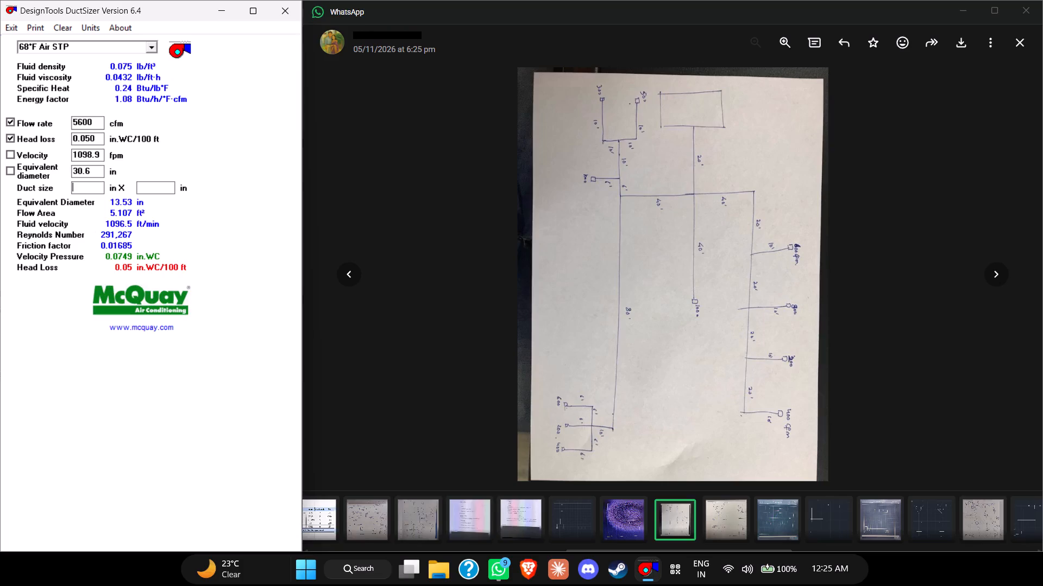
pyautogui.write('30')
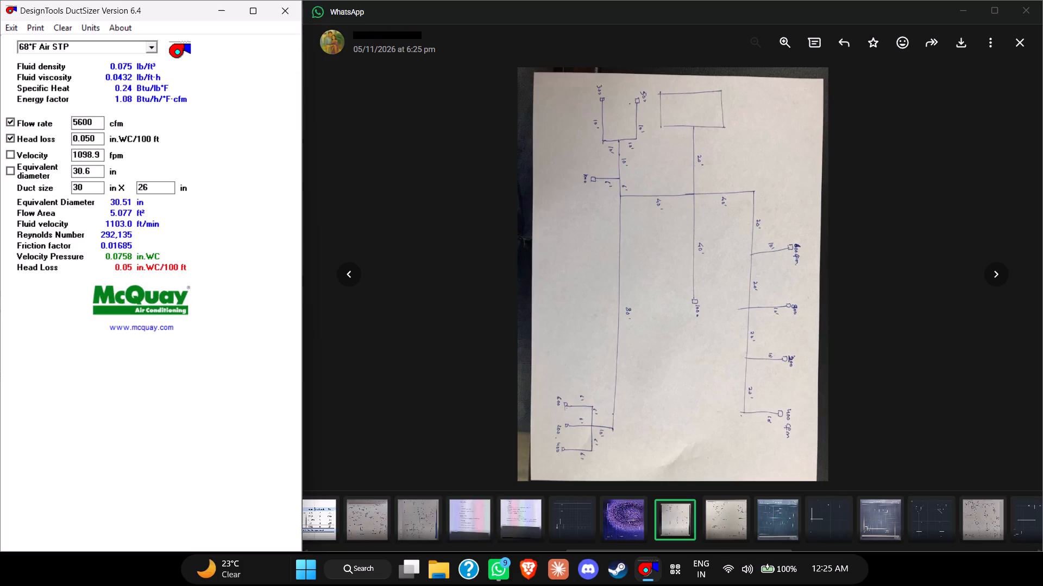
pyautogui.press('BackSpace')
pyautogui.press('BackSpace')
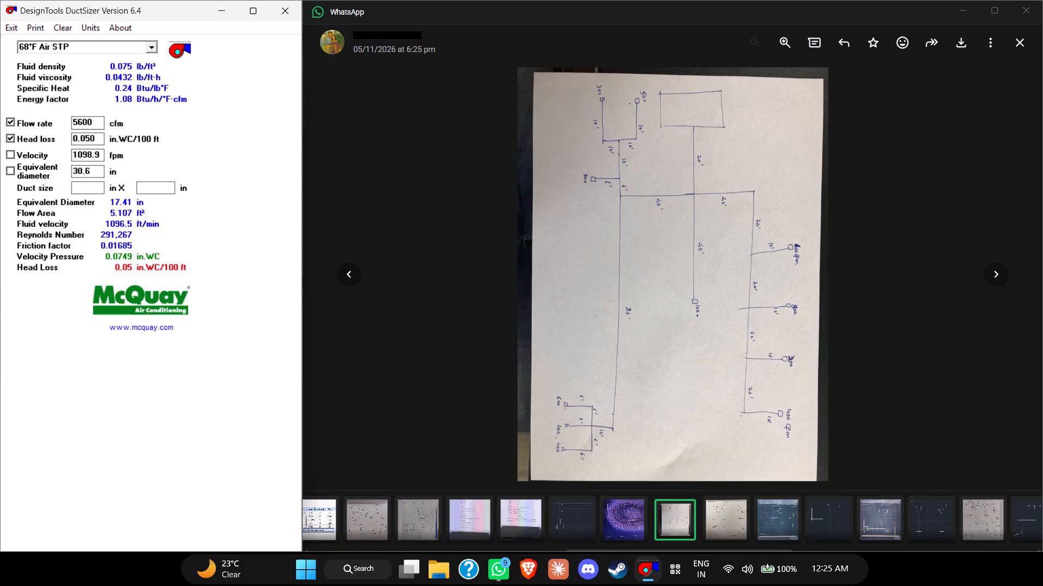
pyautogui.write('29')
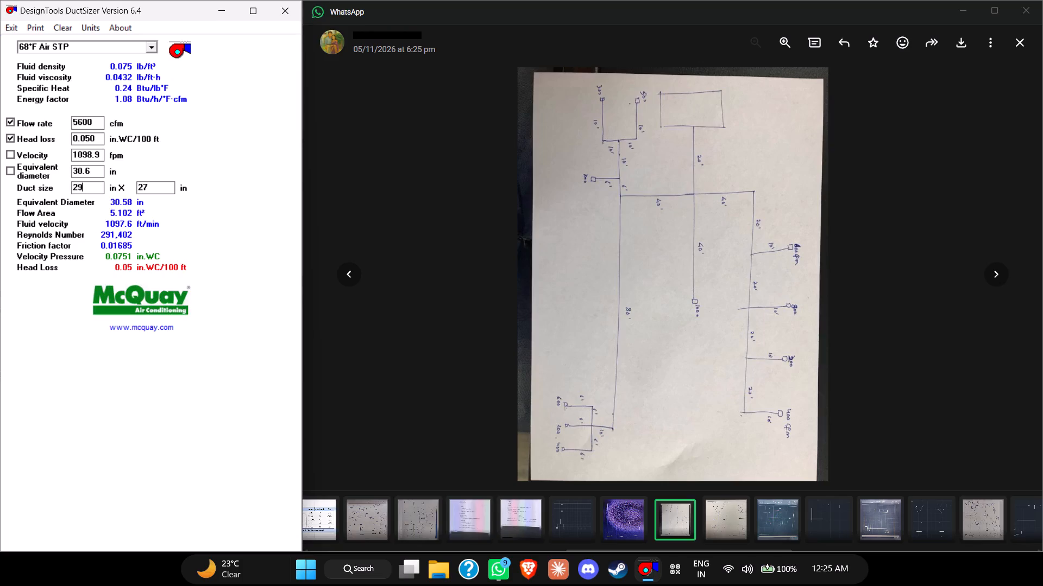
pyautogui.press('BackSpace')
pyautogui.press('BackSpace')
pyautogui.press('BackSpace')
pyautogui.write('28')
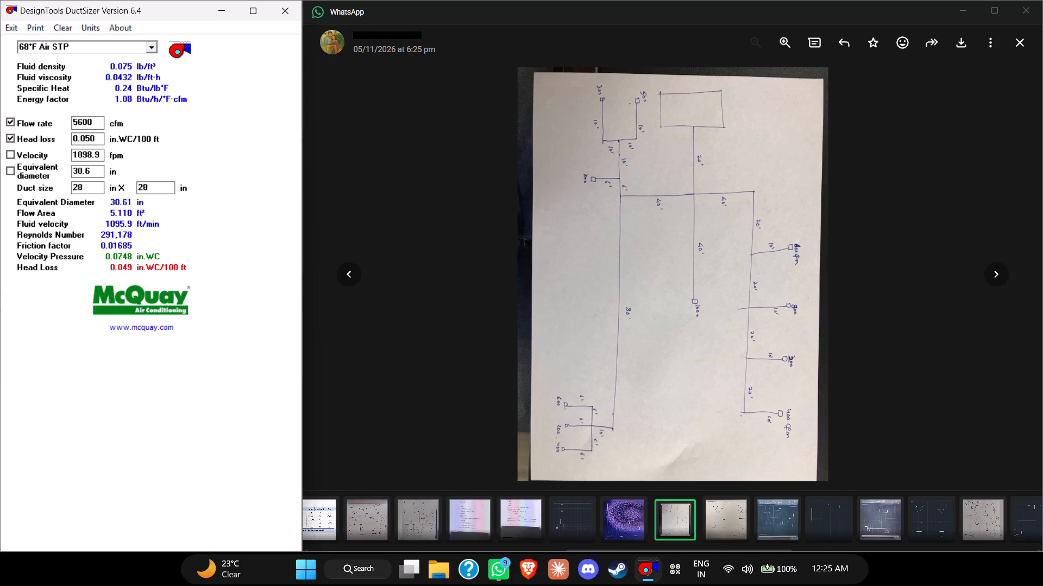
# Convert the 5600 cfm duct size to Metric units.
pyautogui.click(83, 27)
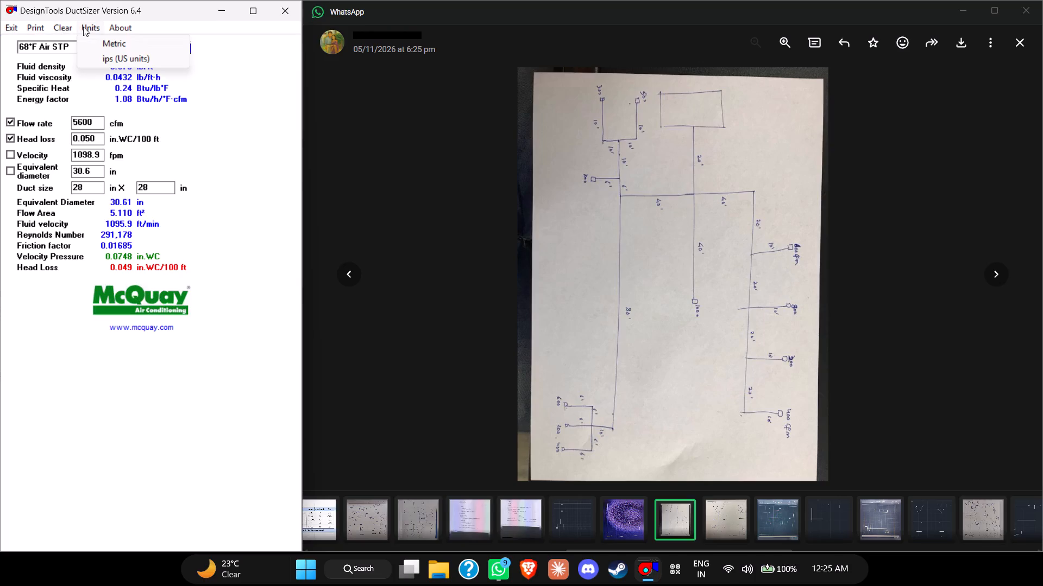
pyautogui.click(119, 47)
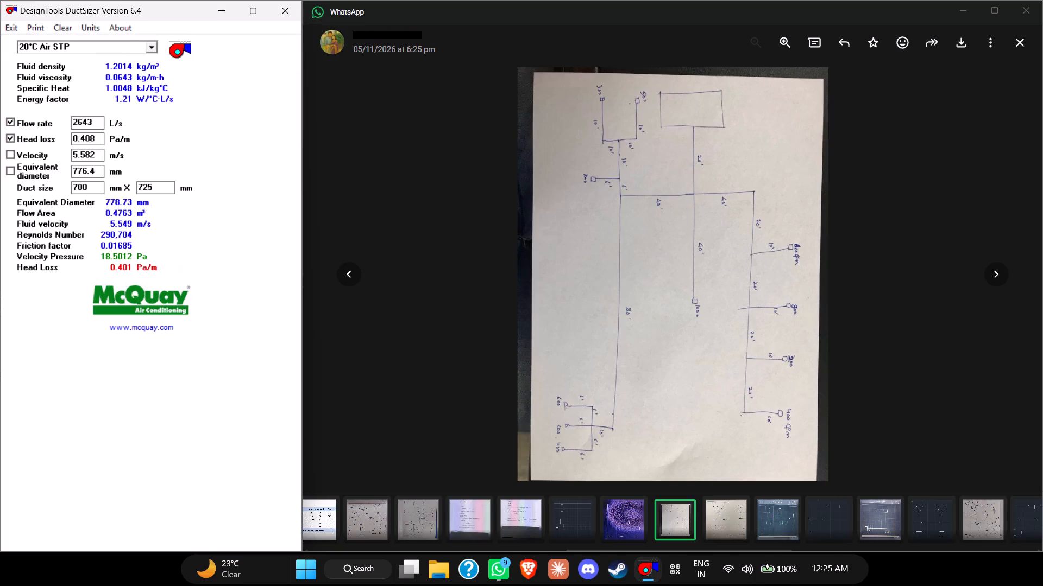
# Return the calculator to ips (US units).
pyautogui.click(96, 27)
pyautogui.click(106, 63)
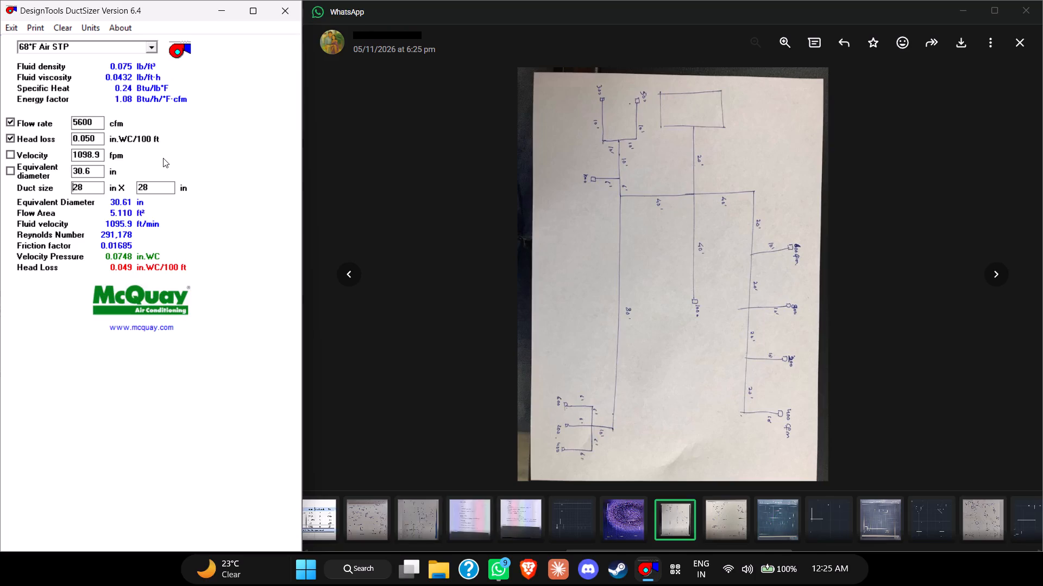
# Set the flow rate to 400 cfm and size its duct with a first dimension of 11 in.
pyautogui.doubleClick(78, 120)
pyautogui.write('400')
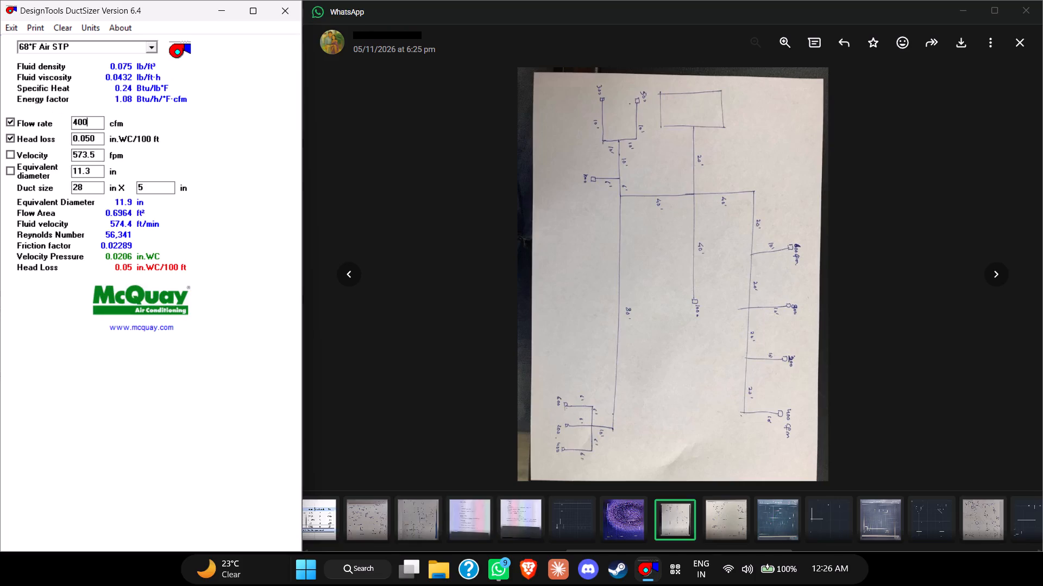
pyautogui.doubleClick(93, 192)
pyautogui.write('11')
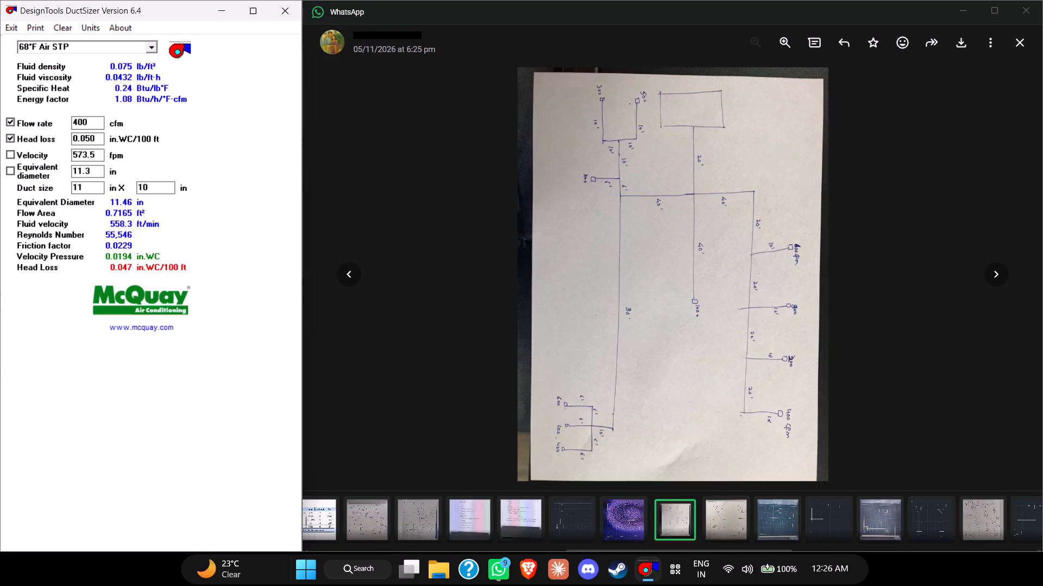
# View the 400 cfm duct size in Metric units and return the calculator to ips (US units).
pyautogui.click(83, 22)
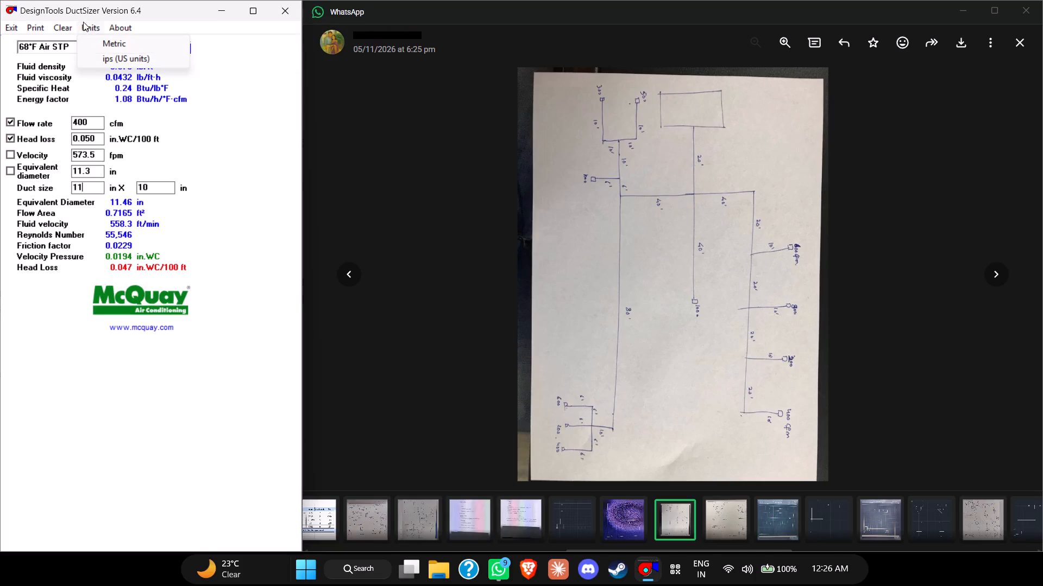
pyautogui.click(97, 46)
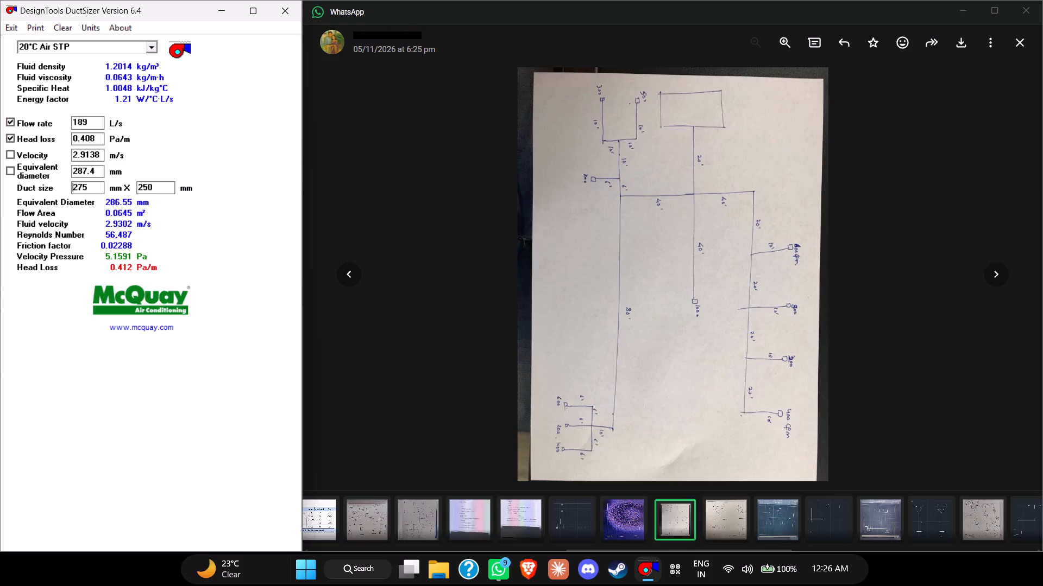
pyautogui.click(98, 192)
pyautogui.moveTo(105, 41); pyautogui.dragTo(93, 29)
pyautogui.click(93, 29)
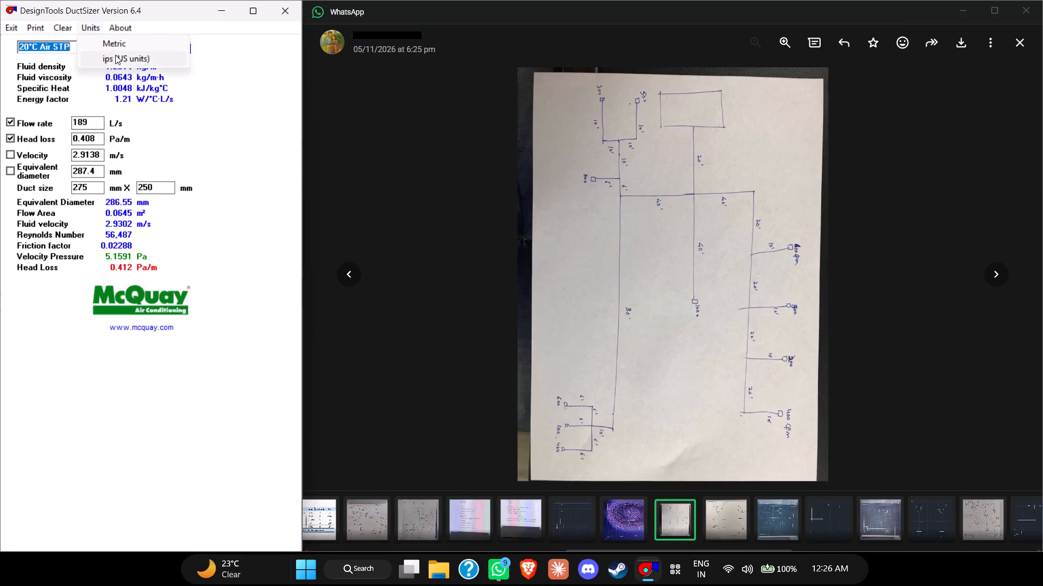
pyautogui.click(115, 55)
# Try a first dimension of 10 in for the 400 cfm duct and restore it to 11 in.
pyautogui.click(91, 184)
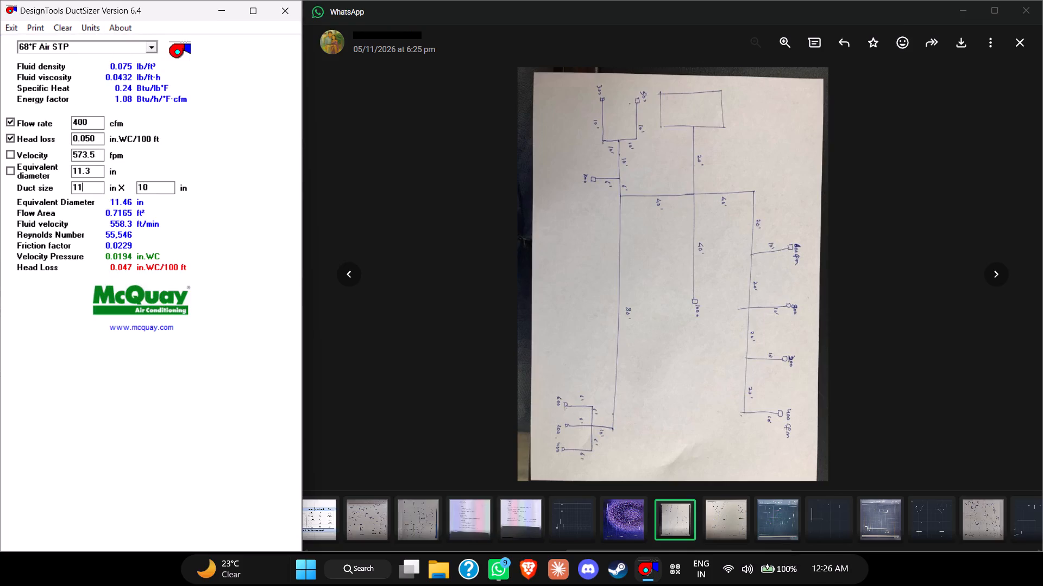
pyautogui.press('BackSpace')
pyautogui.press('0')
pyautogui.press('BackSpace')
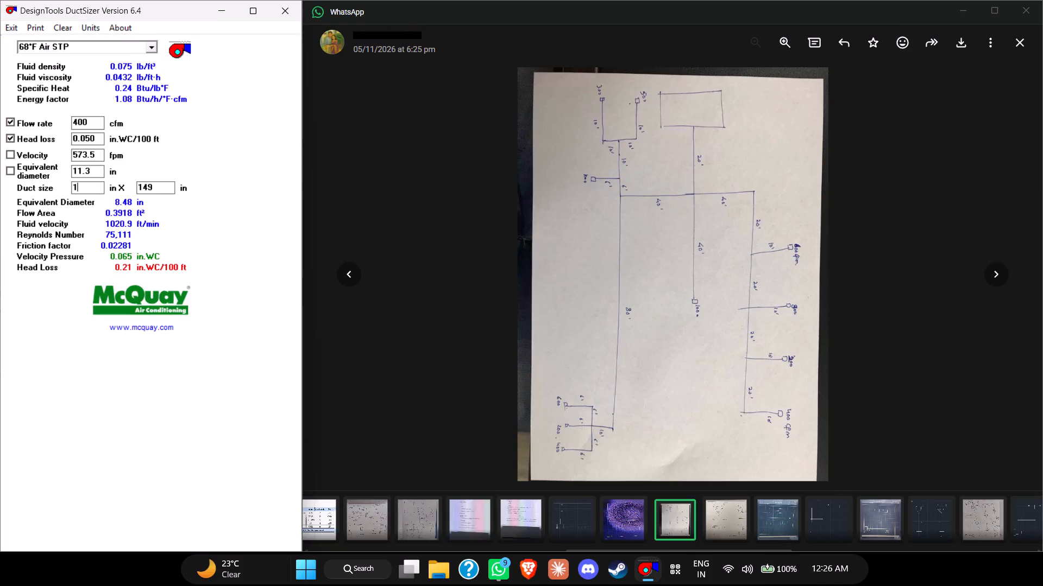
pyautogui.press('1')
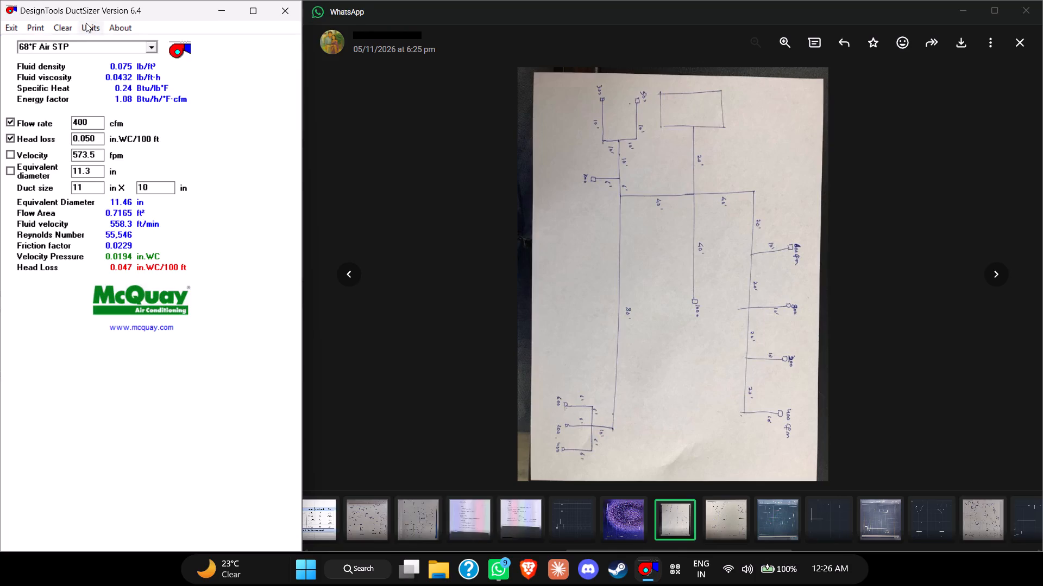
# Resize the 400 cfm duct in Metric units with a first dimension of 300 mm.
pyautogui.click(86, 23)
pyautogui.click(123, 61)
pyautogui.moveTo(90, 31); pyautogui.dragTo(117, 46)
pyautogui.click(117, 46)
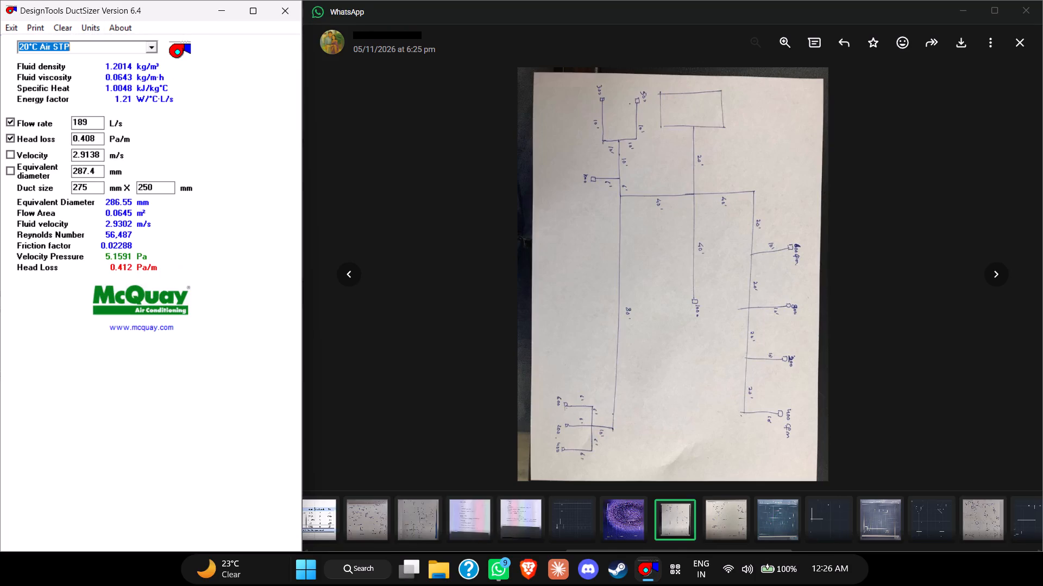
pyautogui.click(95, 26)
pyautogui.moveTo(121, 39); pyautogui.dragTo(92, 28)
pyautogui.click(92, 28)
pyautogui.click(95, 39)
pyautogui.click(94, 183)
pyautogui.press('BackSpace')
pyautogui.press('BackSpace')
pyautogui.press('BackSpace')
pyautogui.press('BackSpace')
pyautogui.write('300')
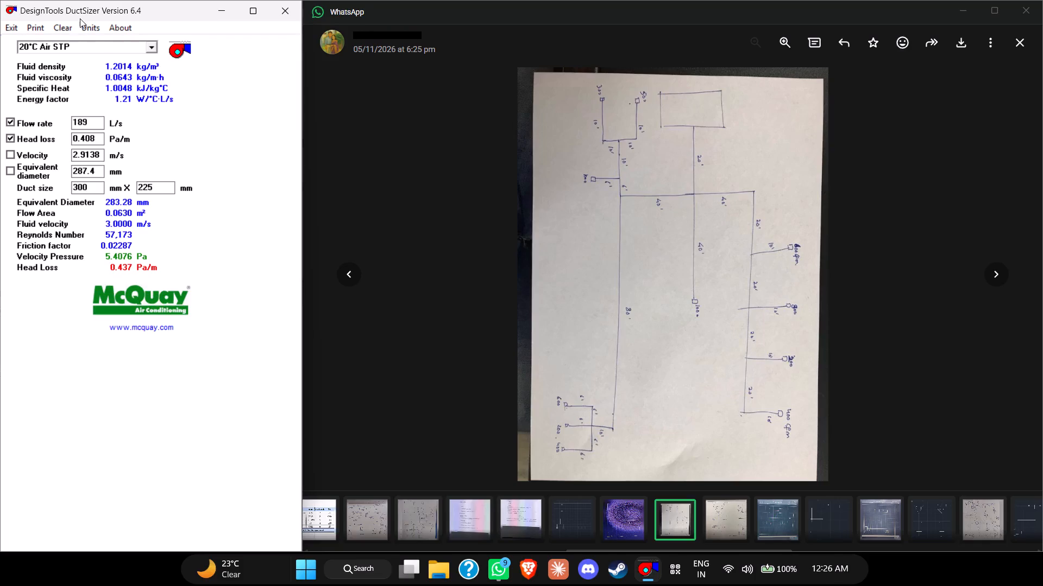
# Convert the 400 cfm duct size back to ips (US units).
pyautogui.click(83, 24)
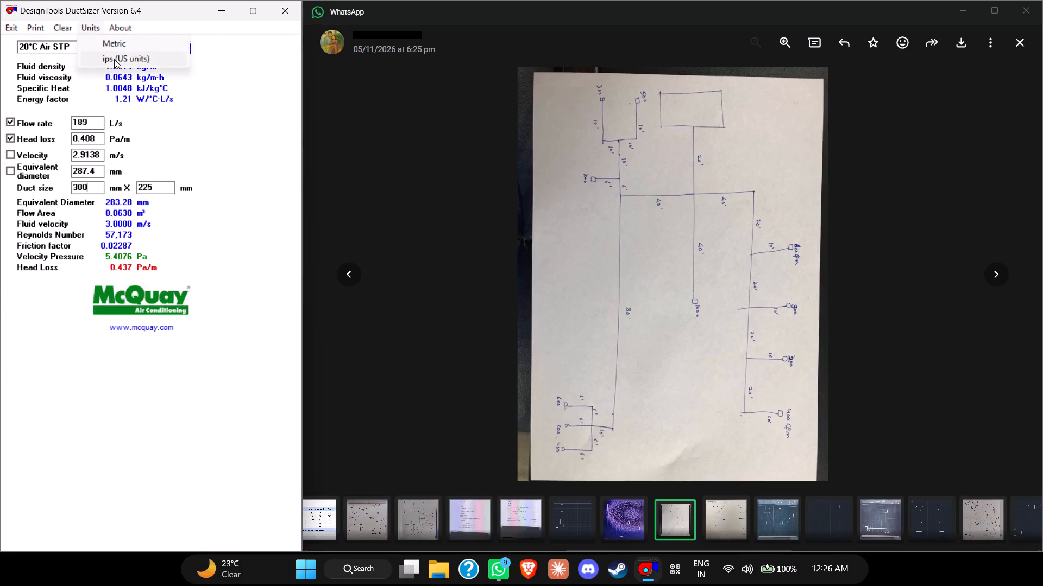
pyautogui.click(114, 59)
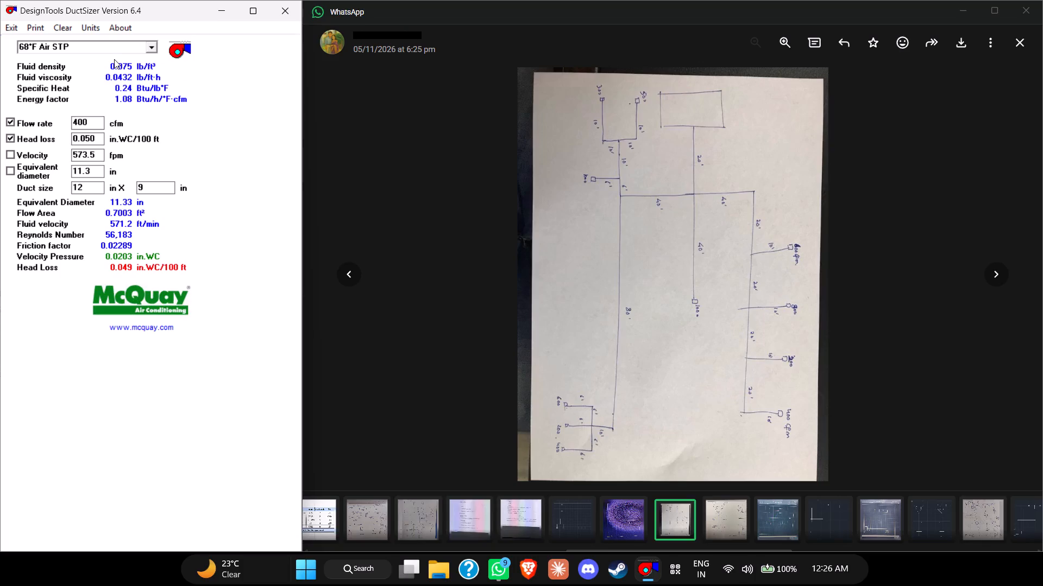
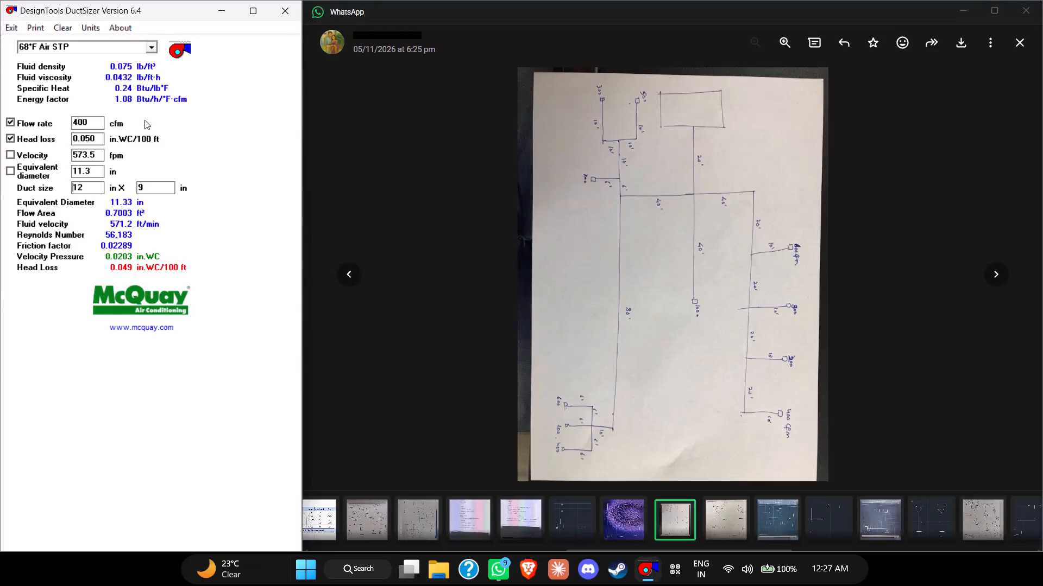
# Size the 800 cfm duct with a first dimension of 14 in, briefly trying 13 in before settling on 14 in.
pyautogui.doubleClick(102, 125)
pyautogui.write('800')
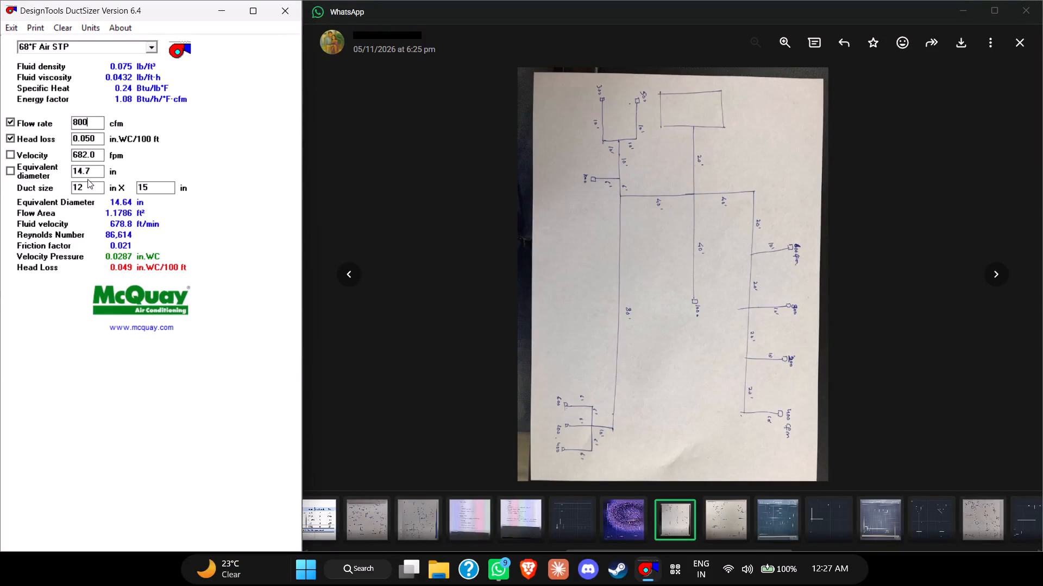
pyautogui.click(86, 187)
pyautogui.click(86, 187)
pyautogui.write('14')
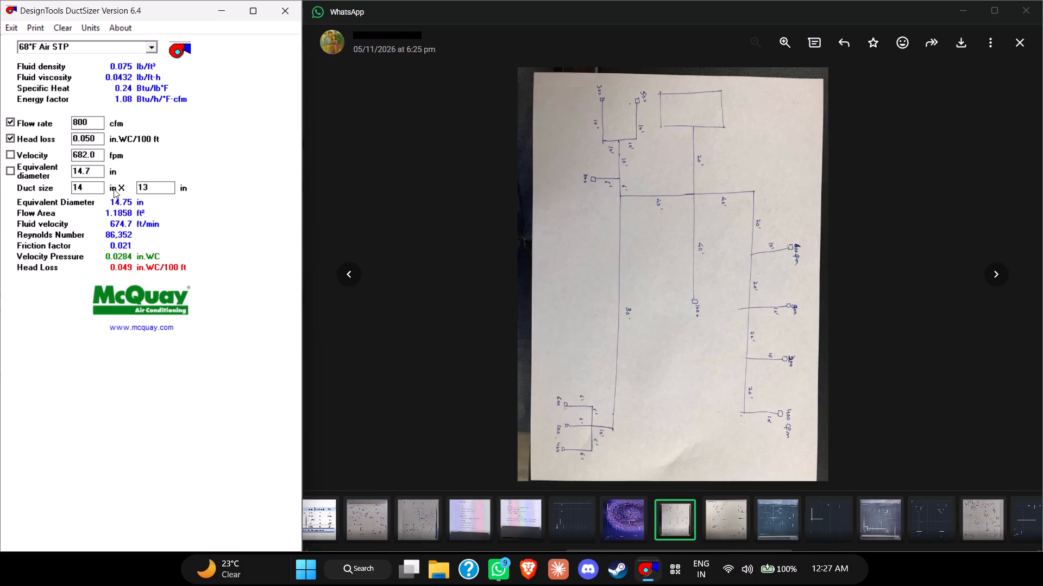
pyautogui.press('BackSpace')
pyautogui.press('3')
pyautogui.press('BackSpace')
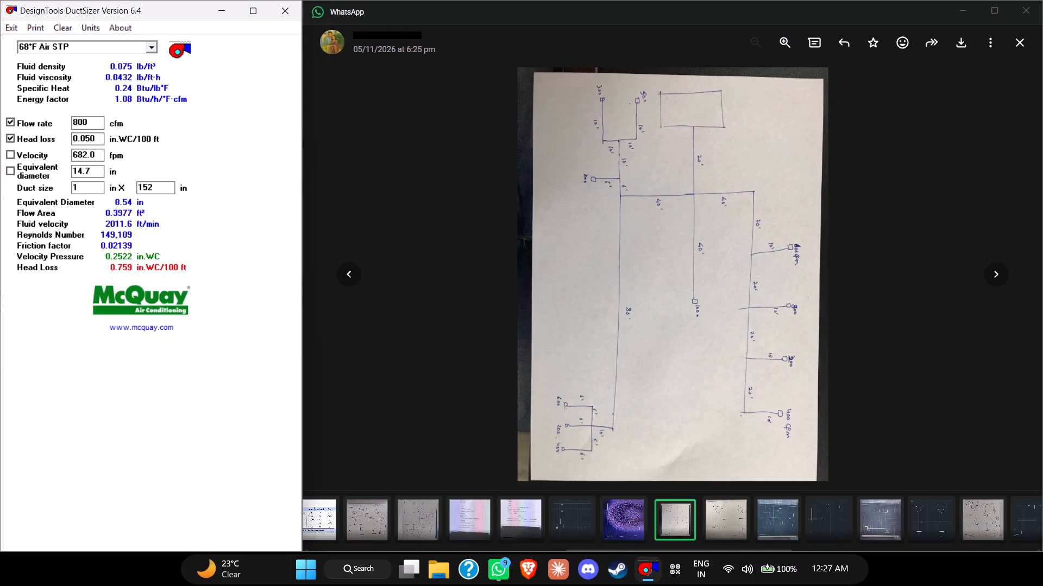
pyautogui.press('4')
# Convert the 800 cfm duct size to Metric units.
pyautogui.click(87, 29)
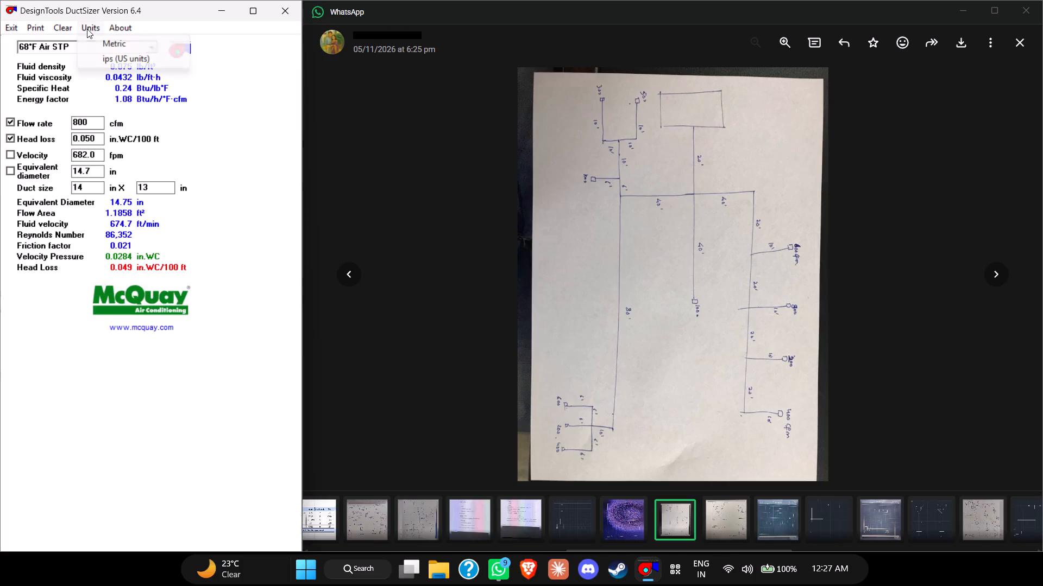
pyautogui.click(109, 49)
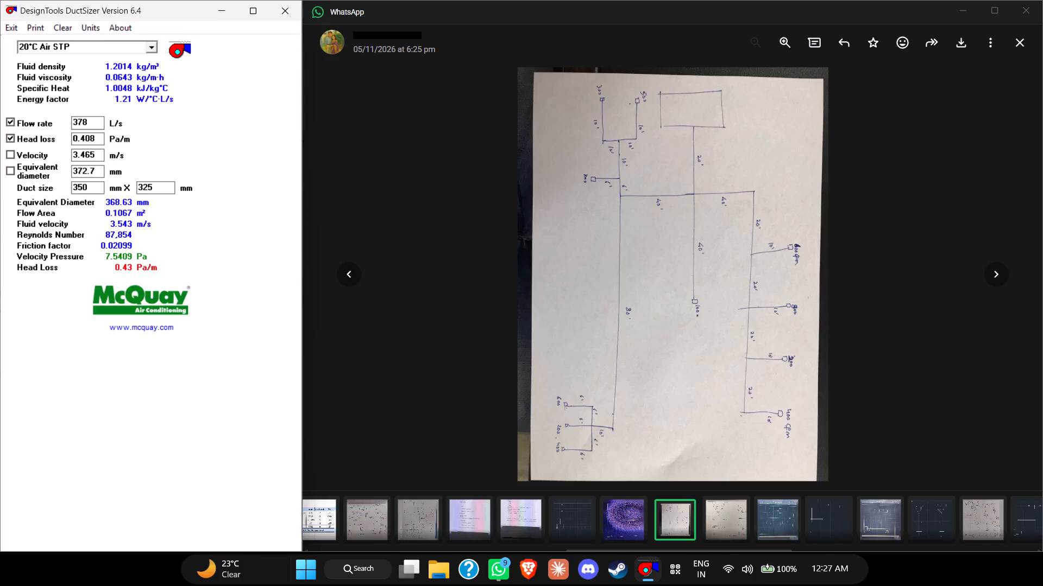
# Return the calculator to ips (US units).
pyautogui.click(90, 29)
pyautogui.click(105, 56)
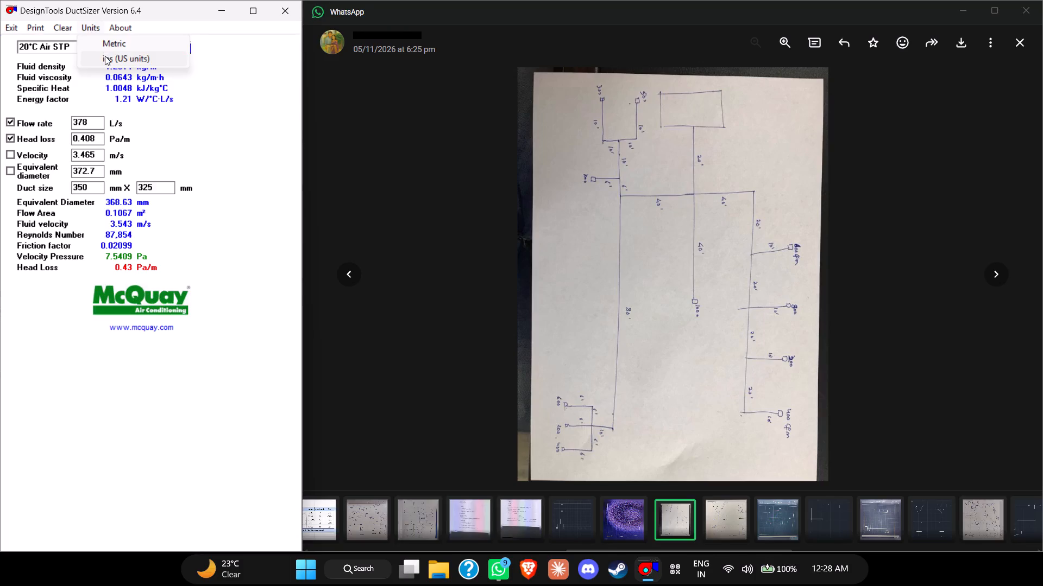
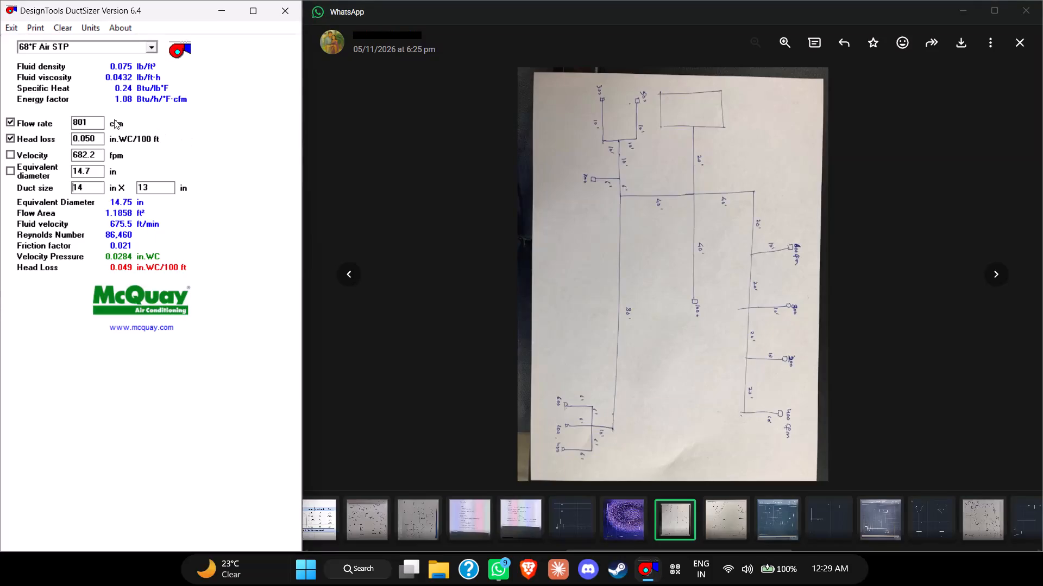
# Size the duct for a 4400 cfm flow rate by trying first dimensions of 27 and 25 in, settling on 26 in.
pyautogui.doubleClick(89, 123)
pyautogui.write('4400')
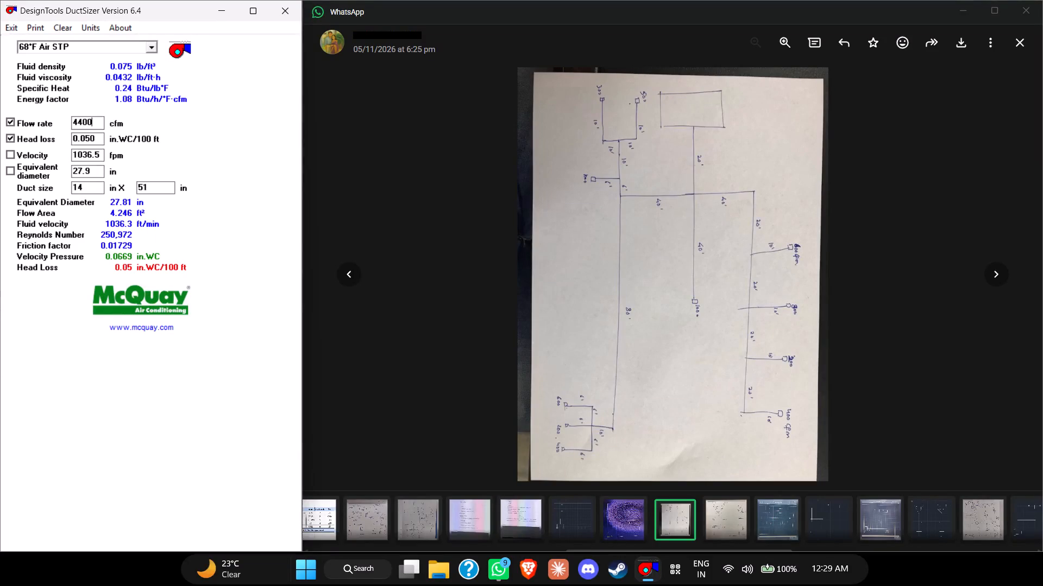
pyautogui.doubleClick(88, 187)
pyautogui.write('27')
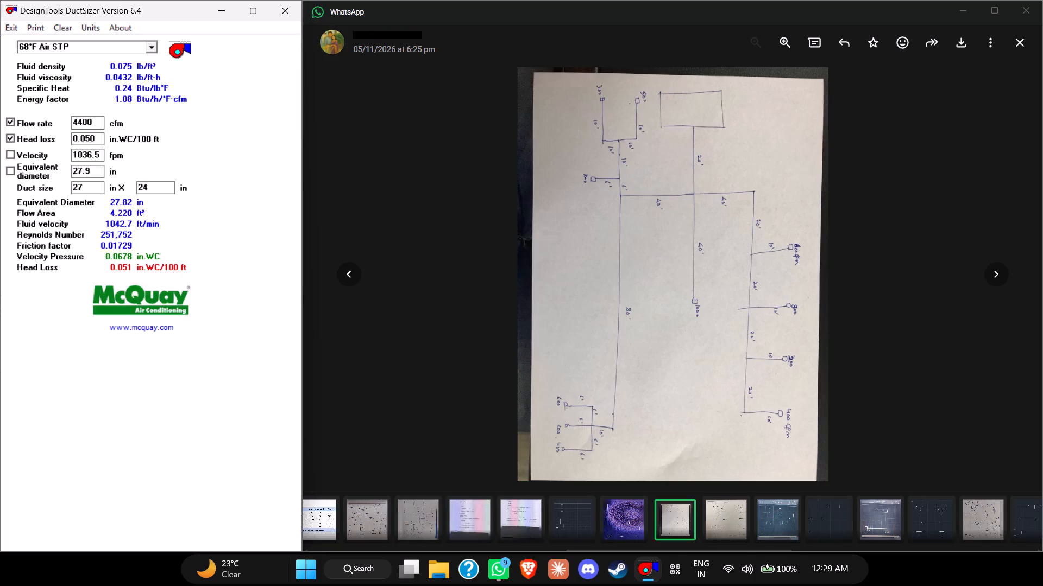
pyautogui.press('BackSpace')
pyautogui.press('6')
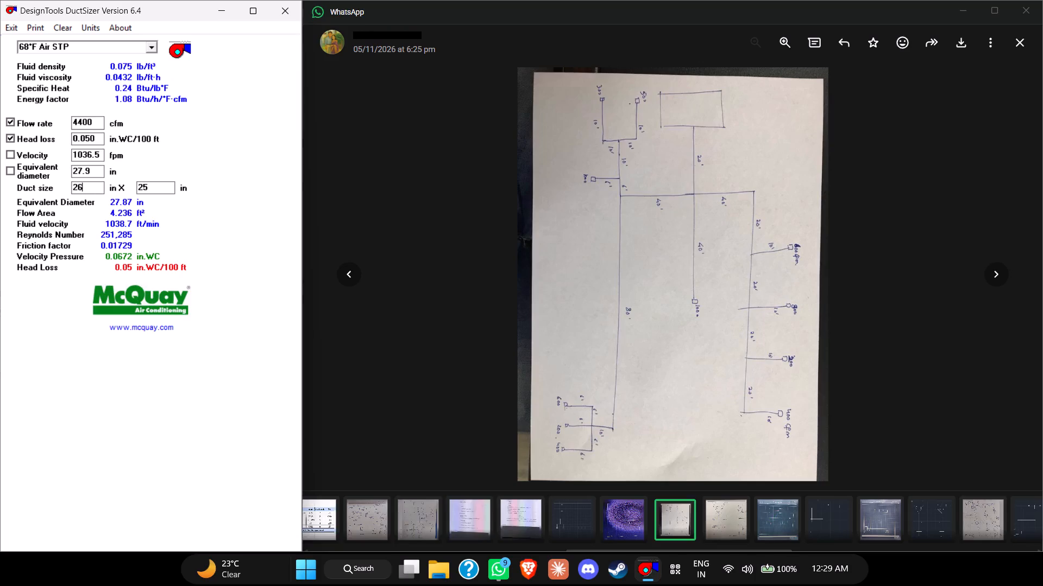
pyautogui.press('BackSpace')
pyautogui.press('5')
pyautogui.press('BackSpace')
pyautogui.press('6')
# Check the 4400 cfm duct size in Metric units twice, returning to ips (US units) each time.
pyautogui.doubleClick(87, 26)
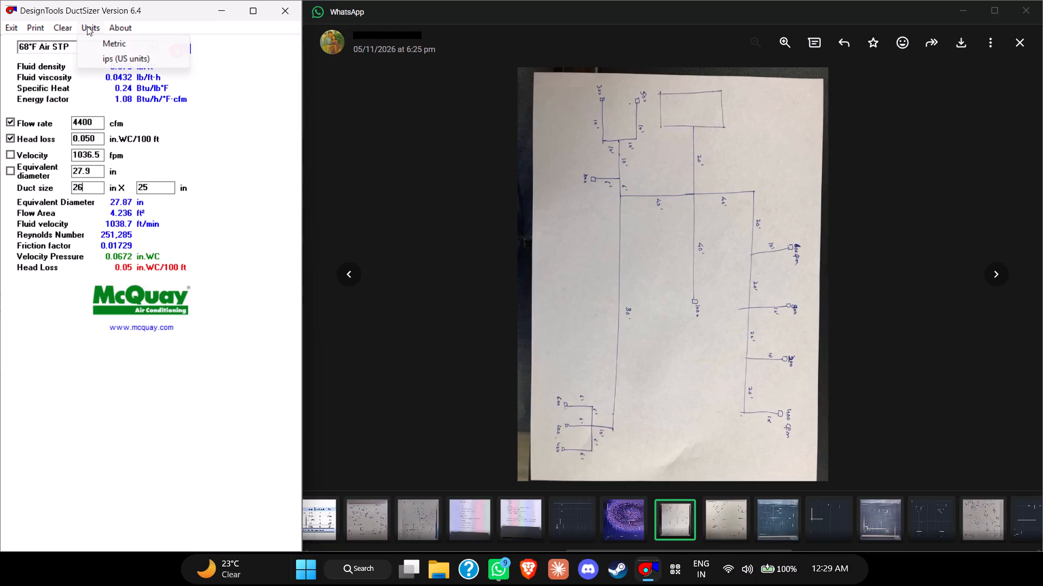
pyautogui.click(99, 38)
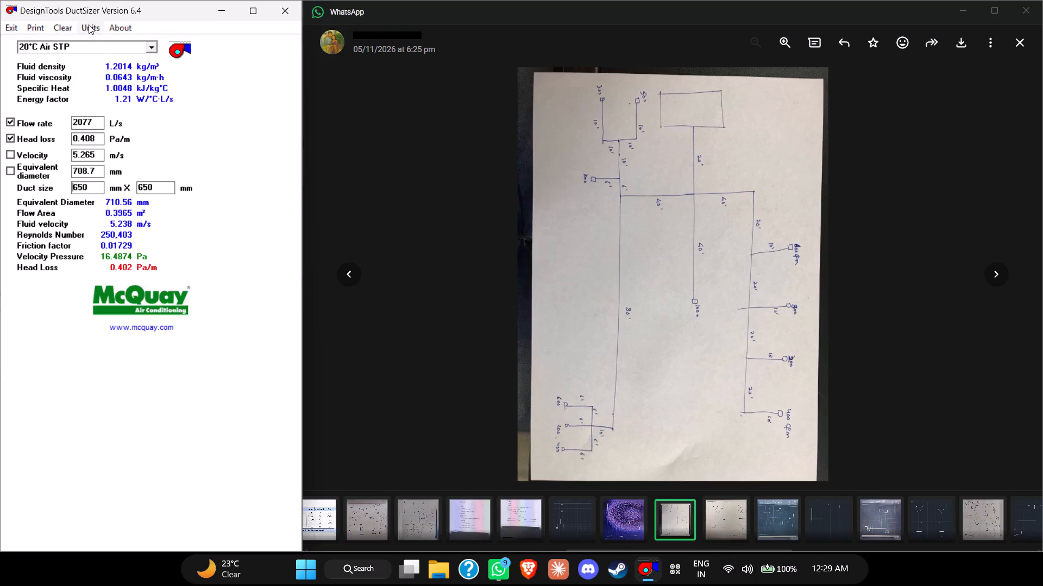
pyautogui.click(89, 24)
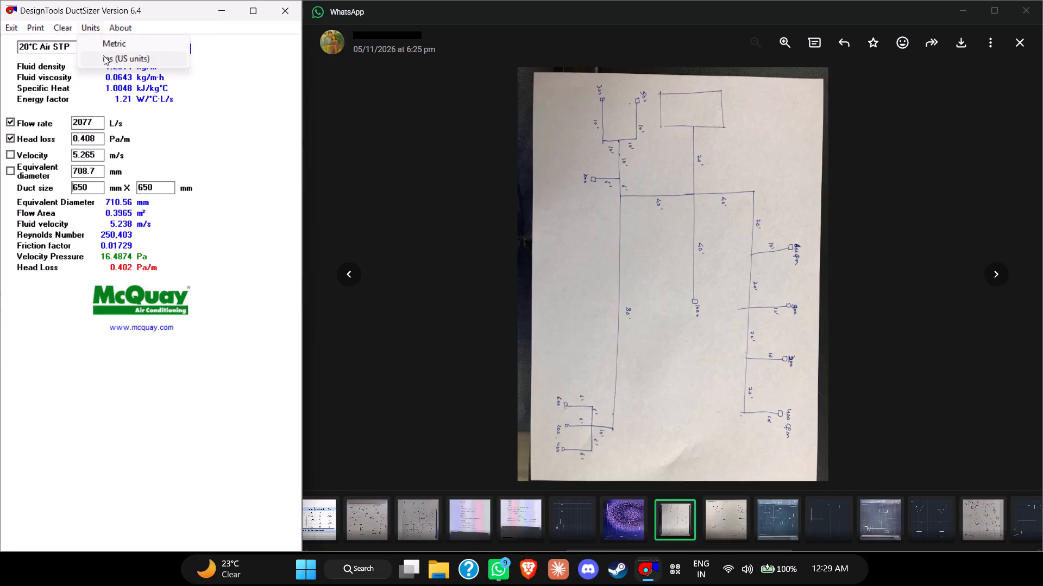
pyautogui.click(103, 56)
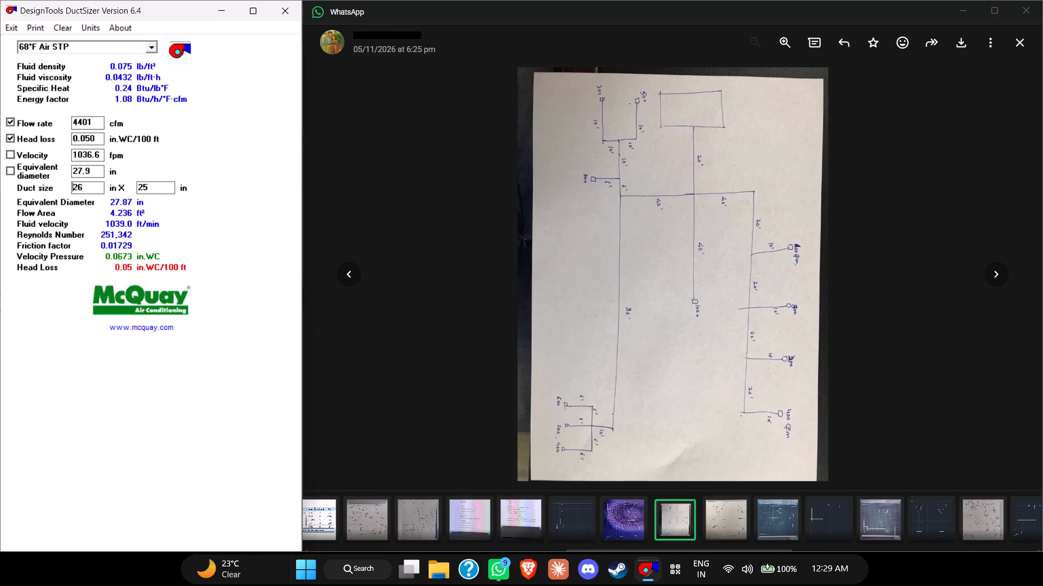
pyautogui.click(92, 31)
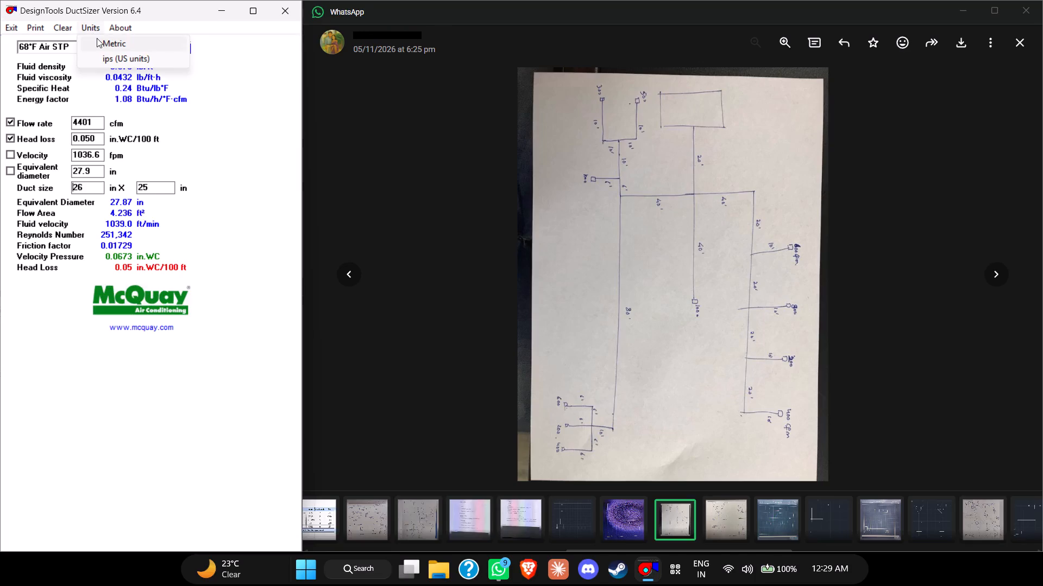
pyautogui.click(97, 38)
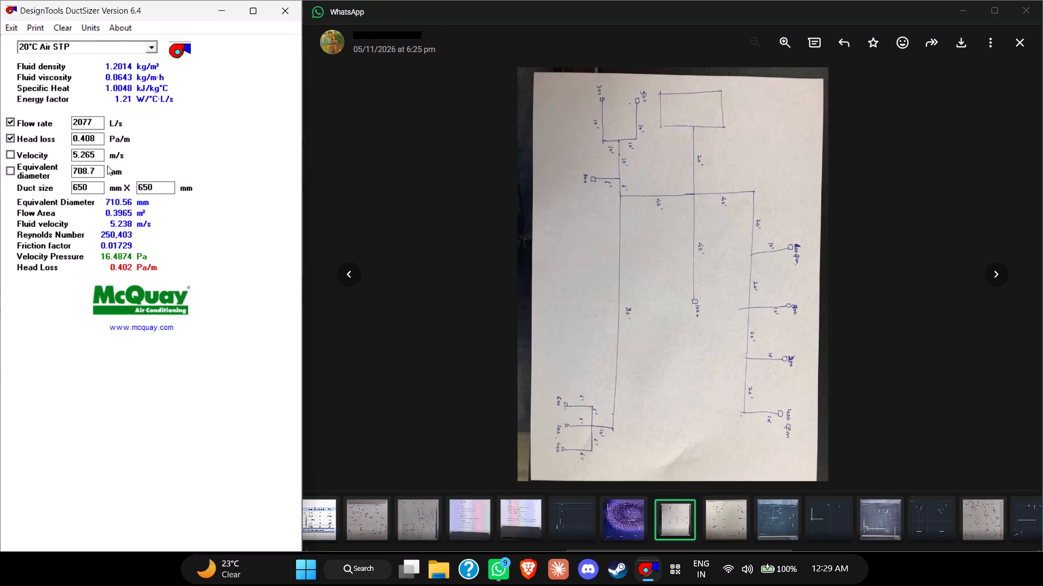
pyautogui.click(95, 28)
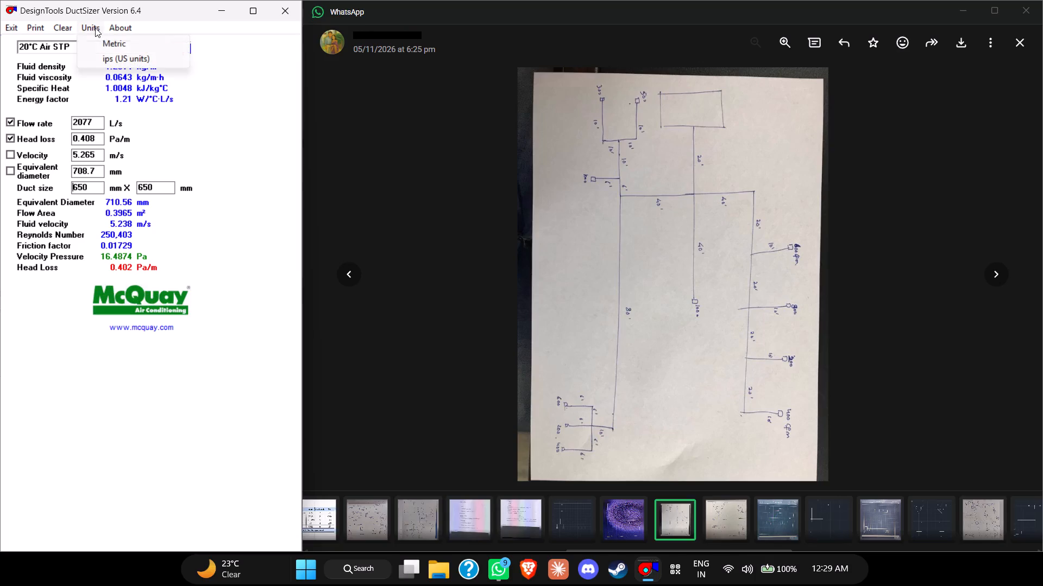
pyautogui.click(111, 52)
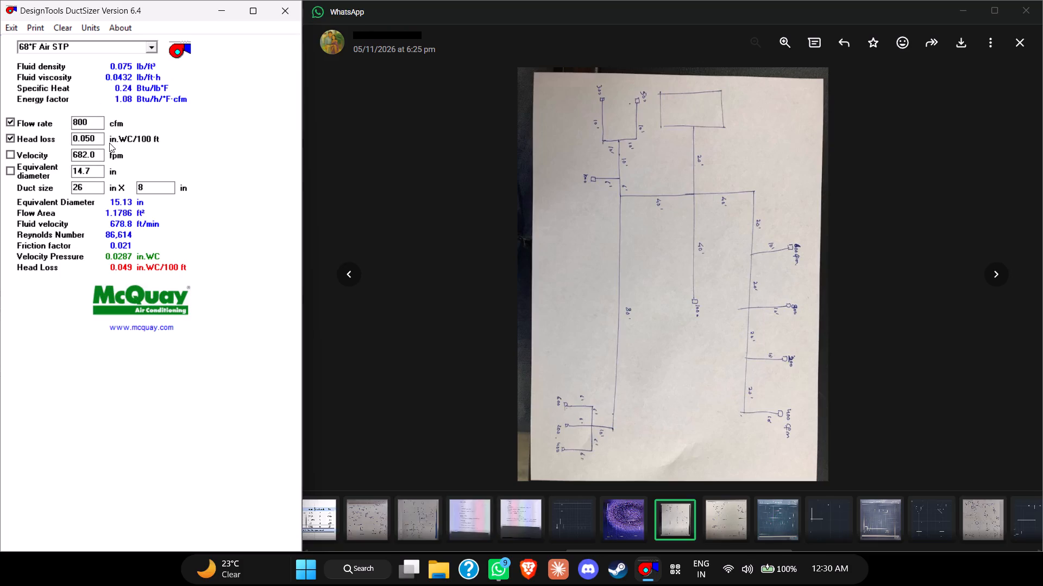
pyautogui.doubleClick(92, 188)
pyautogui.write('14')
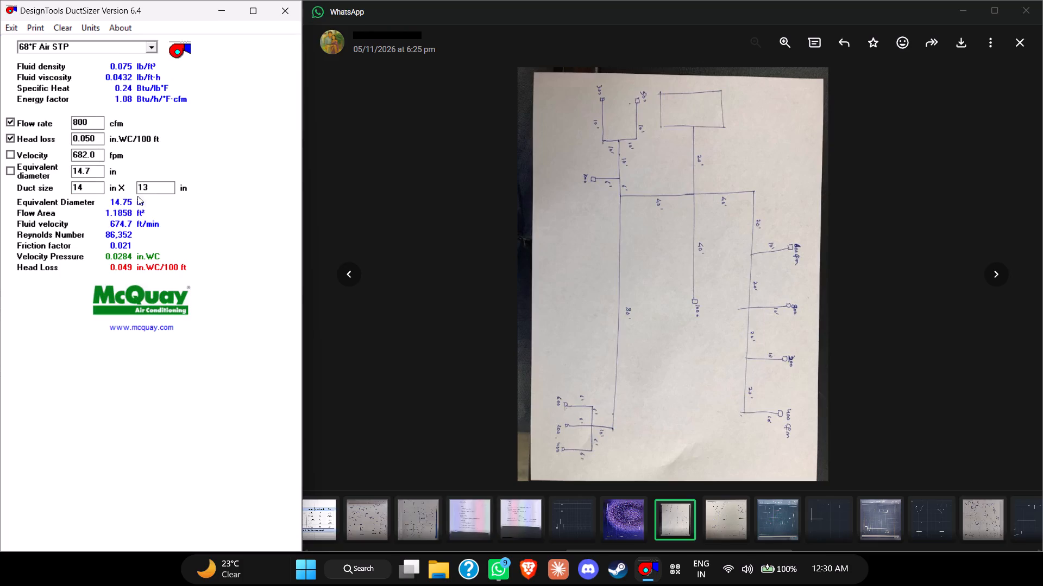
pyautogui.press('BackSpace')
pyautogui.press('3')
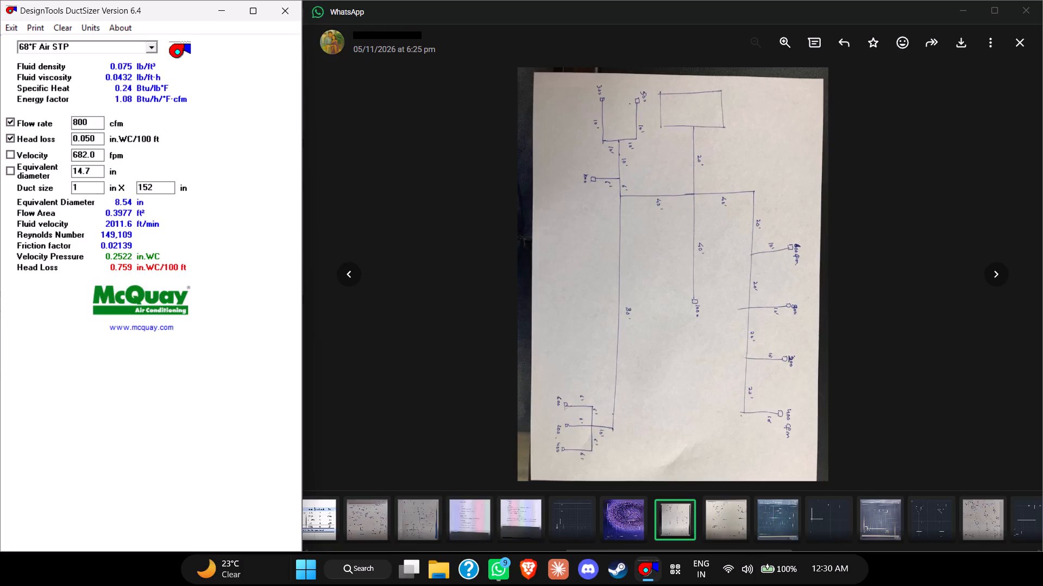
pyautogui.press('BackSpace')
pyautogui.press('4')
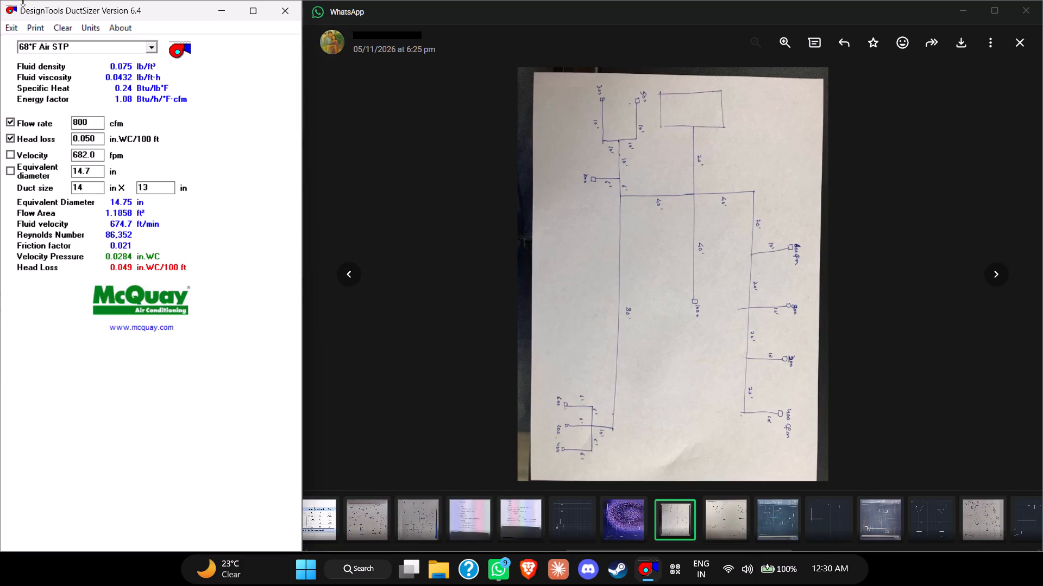
# Check the 800 cfm duct size in Metric units, and return the calculator to ips (US units).
pyautogui.click(91, 27)
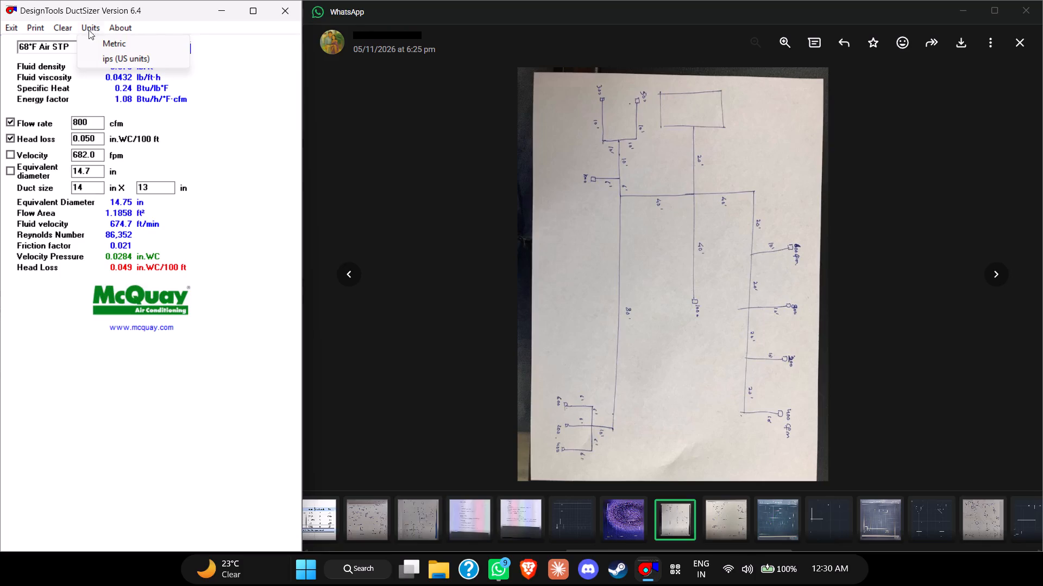
pyautogui.click(89, 46)
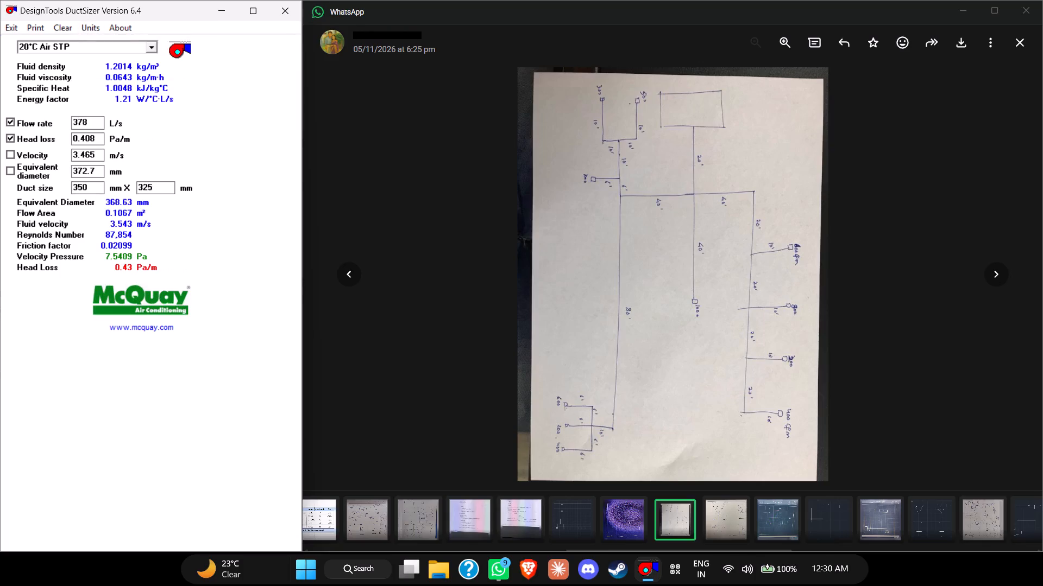
pyautogui.click(91, 21)
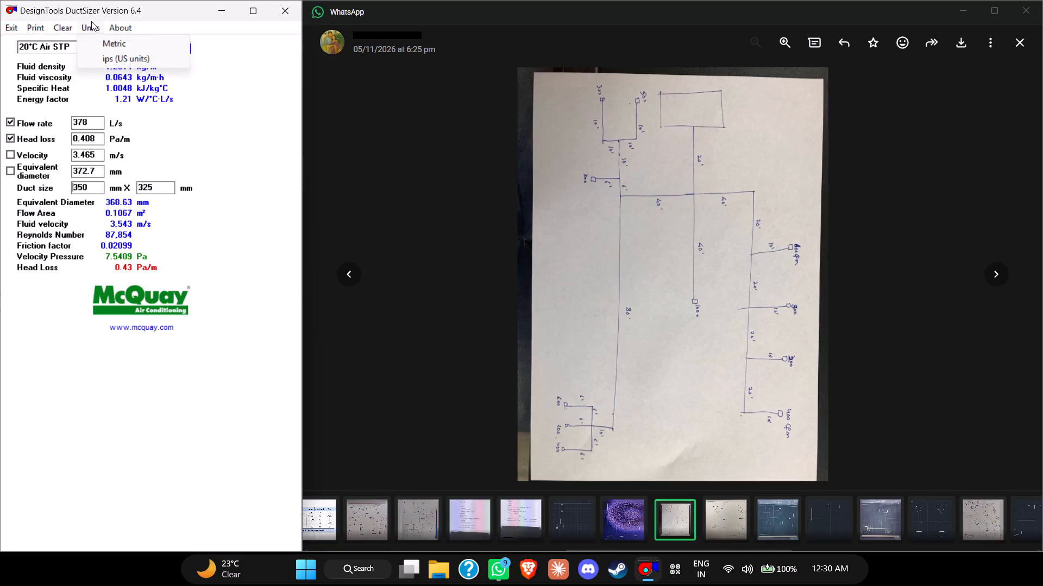
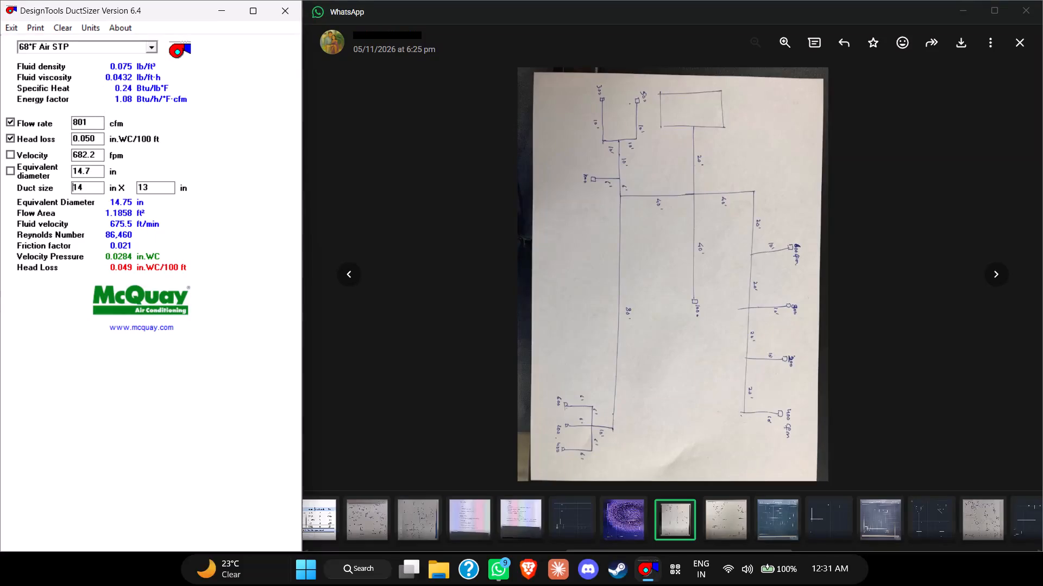
# Size a 3200 cfm duct by trying first dimensions of 24, 23 and 22 in, settling on 23 in.
pyautogui.doubleClick(93, 118)
pyautogui.write('3200')
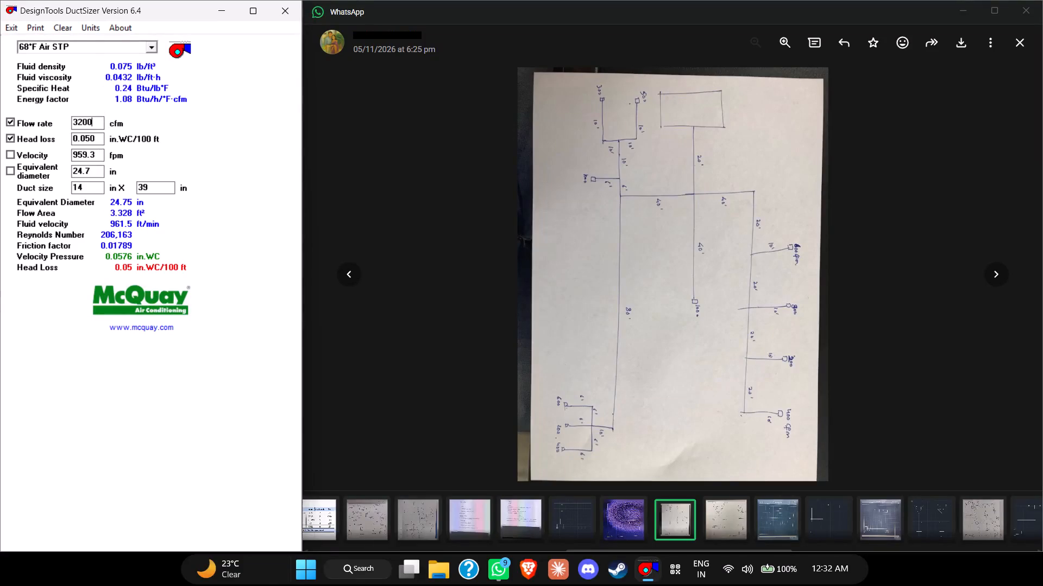
pyautogui.doubleClick(83, 186)
pyautogui.write('24')
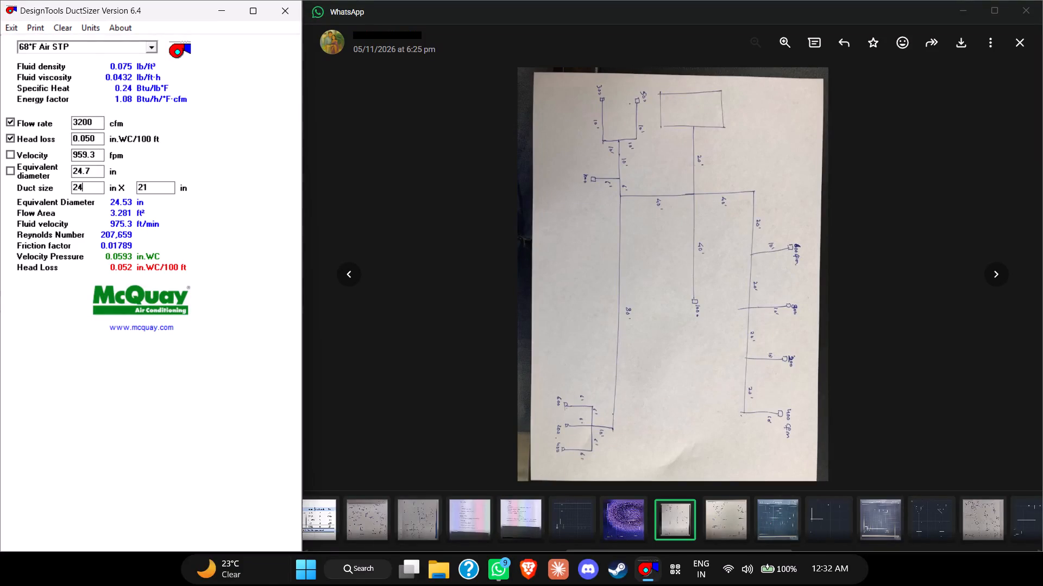
pyautogui.press('BackSpace')
pyautogui.press('3')
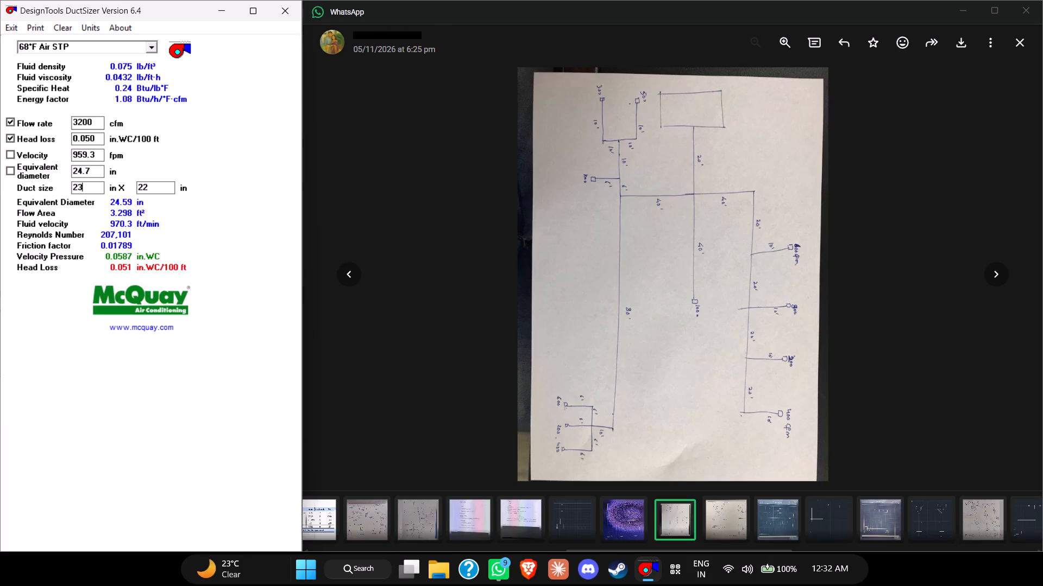
pyautogui.press('BackSpace')
pyautogui.press('2')
pyautogui.press('BackSpace')
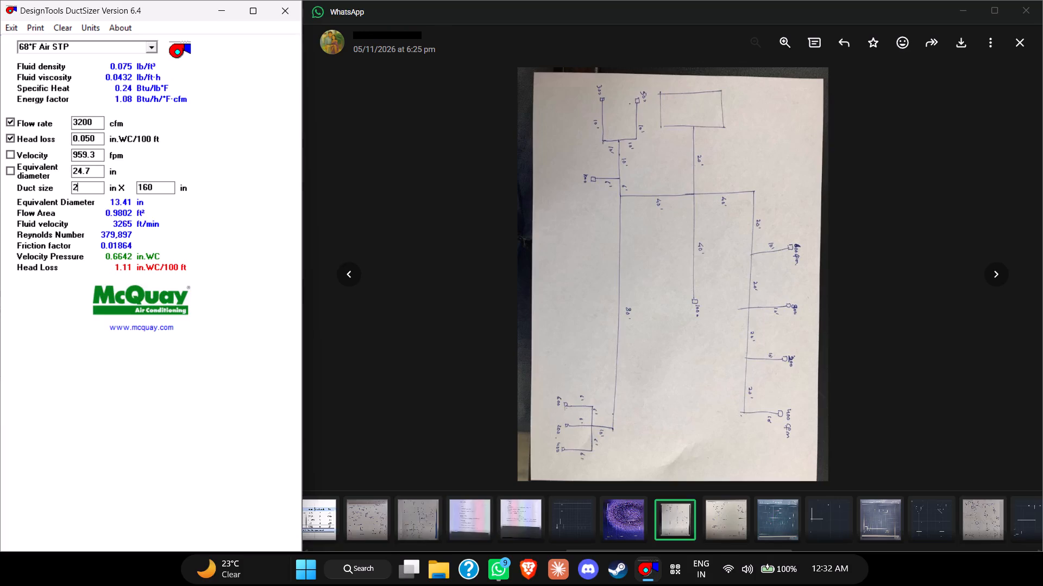
pyautogui.press('2')
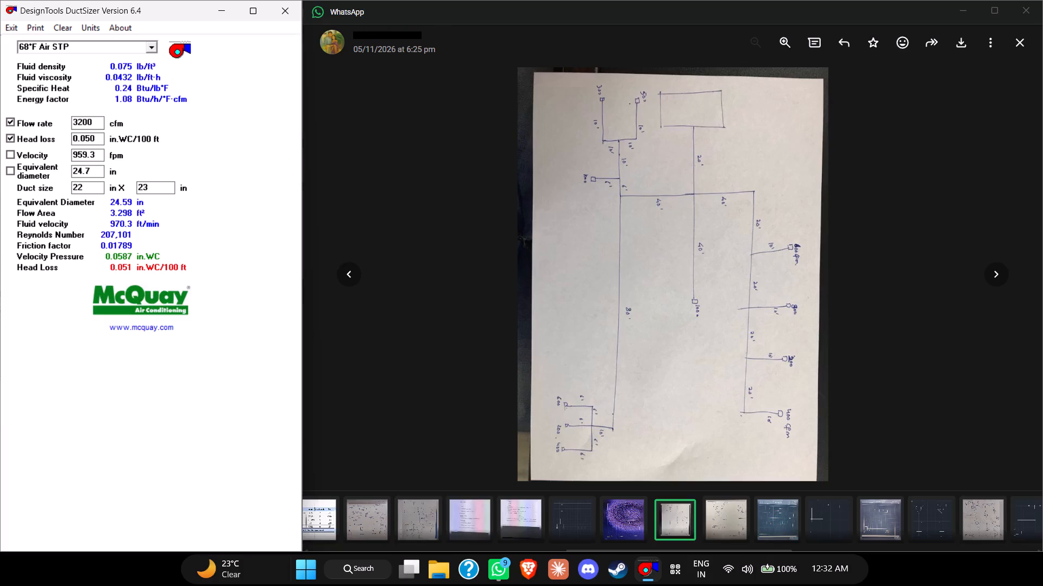
pyautogui.press('\\')
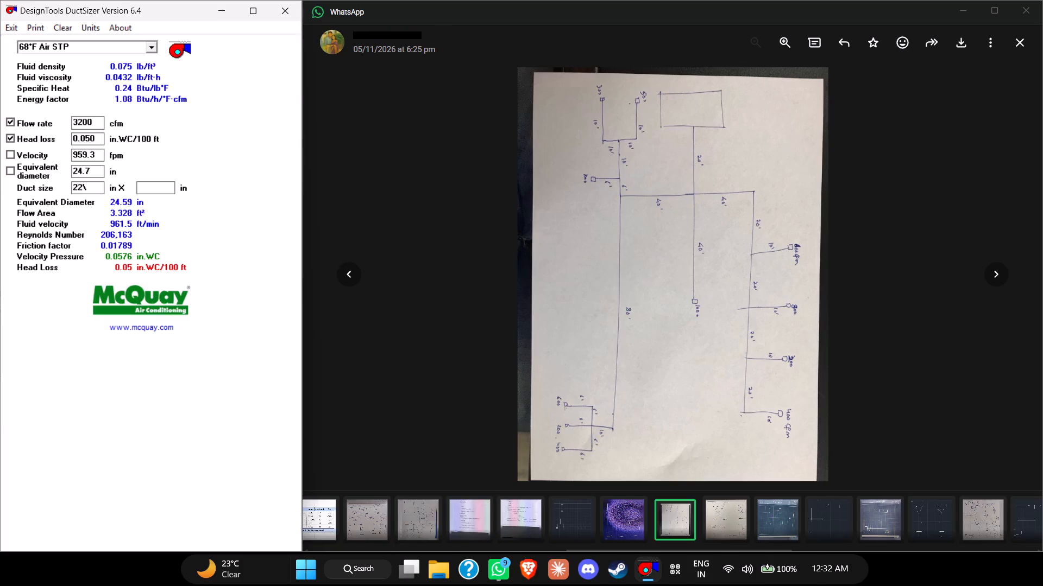
pyautogui.press('BackSpace')
pyautogui.press('BackSpace')
pyautogui.press('3')
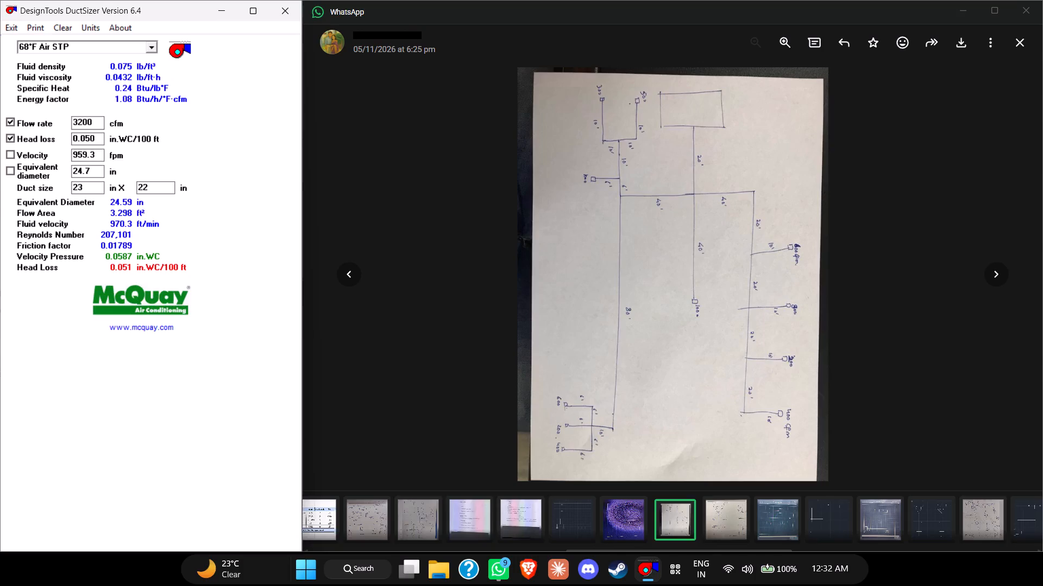
# Convert the 3200 cfm duct size to Metric units and set its first dimension to 600 mm.
pyautogui.click(83, 26)
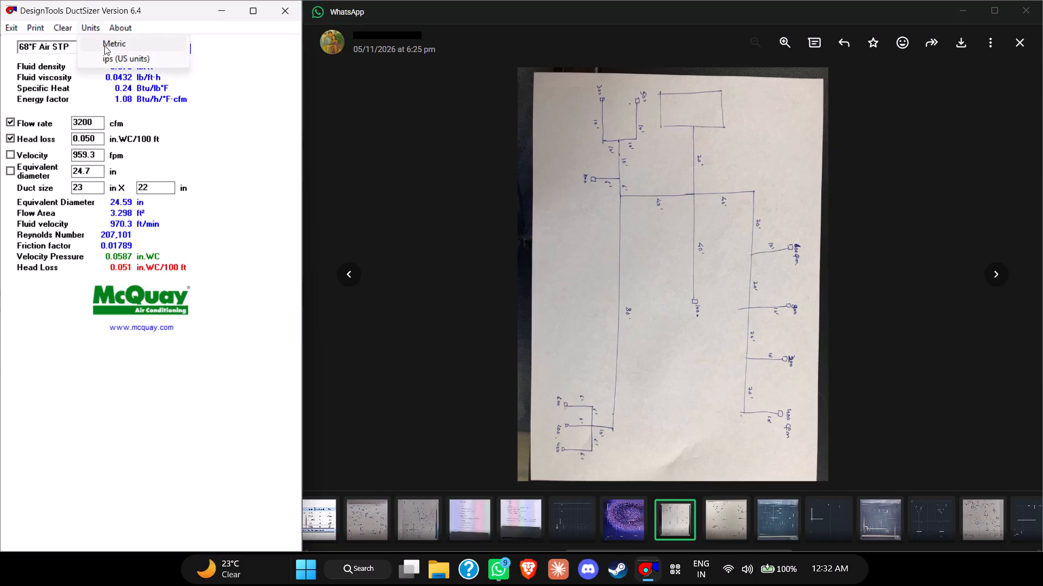
pyautogui.click(104, 46)
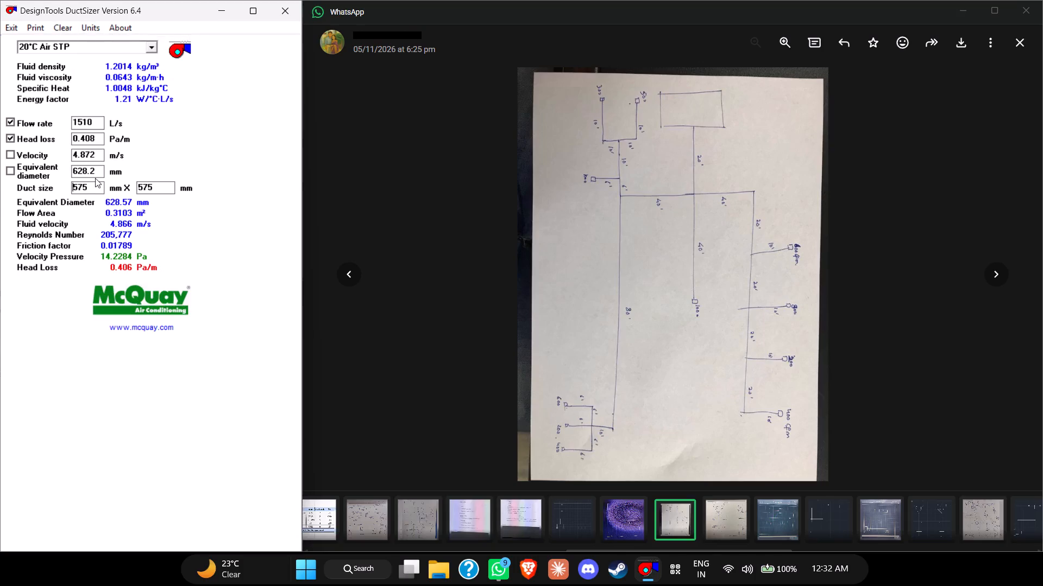
pyautogui.doubleClick(93, 185)
pyautogui.write('600')
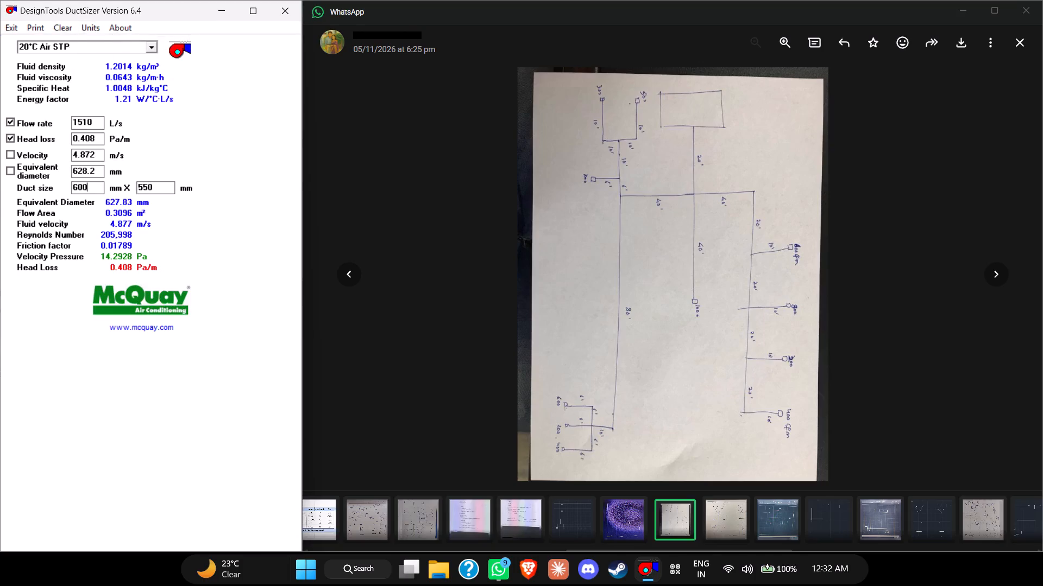
# Return the duct calculator from metric to ips (US units).
pyautogui.click(90, 27)
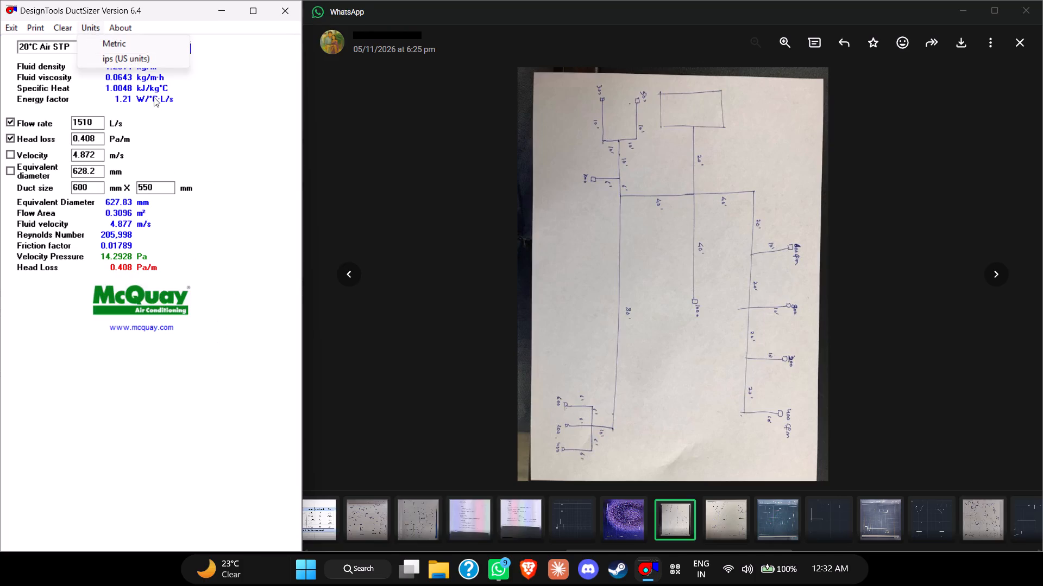
pyautogui.click(145, 60)
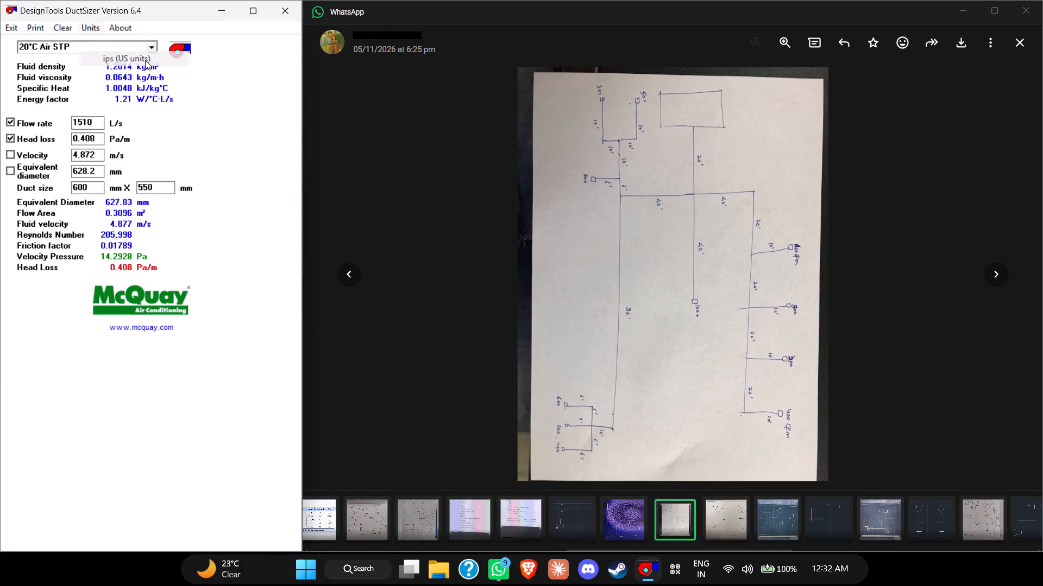